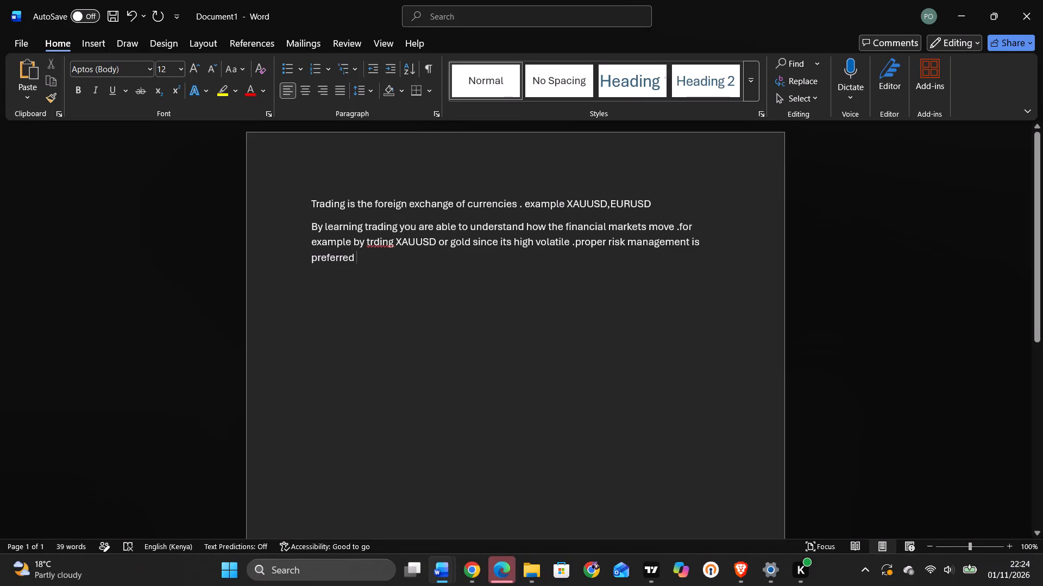
Complete the last sentence of the second paragraph with "during its trading".
{"action": "type", "text": "during oits"}
{"action": "key", "text": "space"}
{"action": "key", "text": "BackSpace"}
{"action": "key", "text": "BackSpace"}
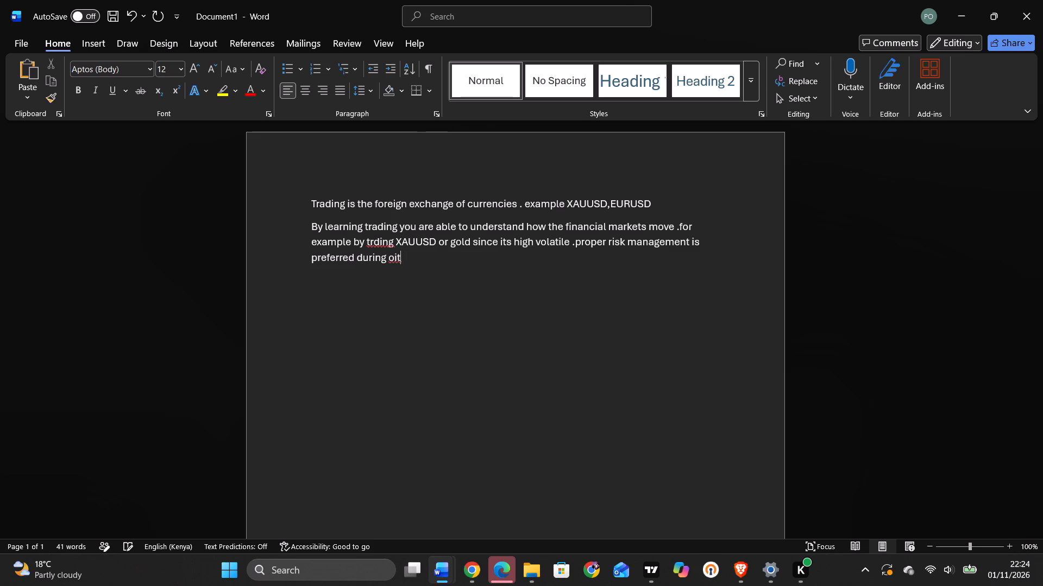
{"action": "key", "text": "BackSpace"}
{"action": "key", "text": "BackSpace"}
{"action": "key", "text": "BackSpace"}
{"action": "type", "text": "its tradi"}
{"action": "key", "text": "g"}
{"action": "key", "text": "BackSpace"}
{"action": "type", "text": "ng"}
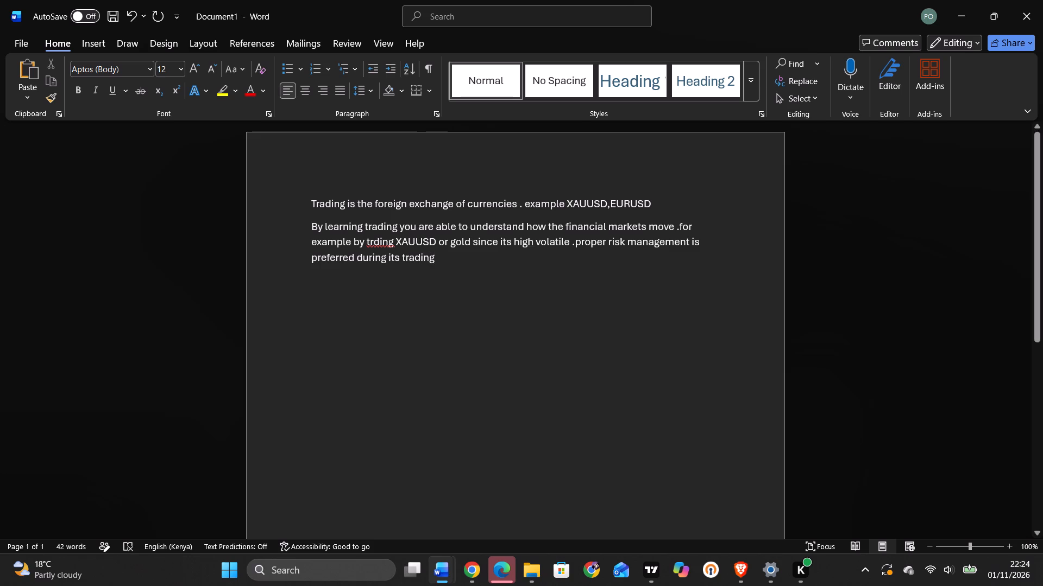
Switch to TradingView, dismiss the invite-friends advert and change the chart symbol to BTCUSD Bitcoin spot CFD from Vantage.
{"action": "left_click", "coordinate": [652, 579]}
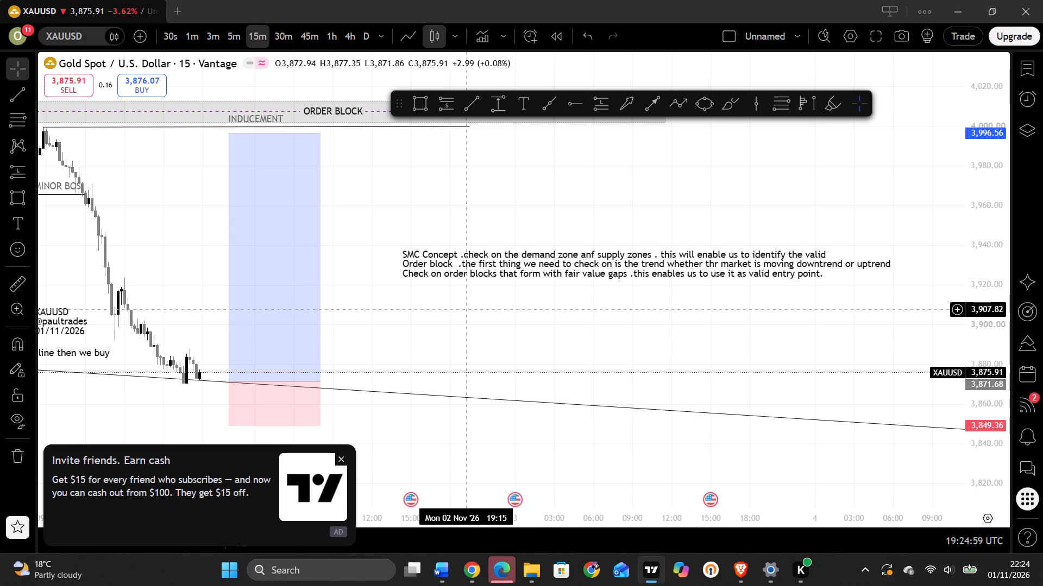
{"action": "left_click", "coordinate": [467, 309]}
{"action": "left_click", "coordinate": [341, 457]}
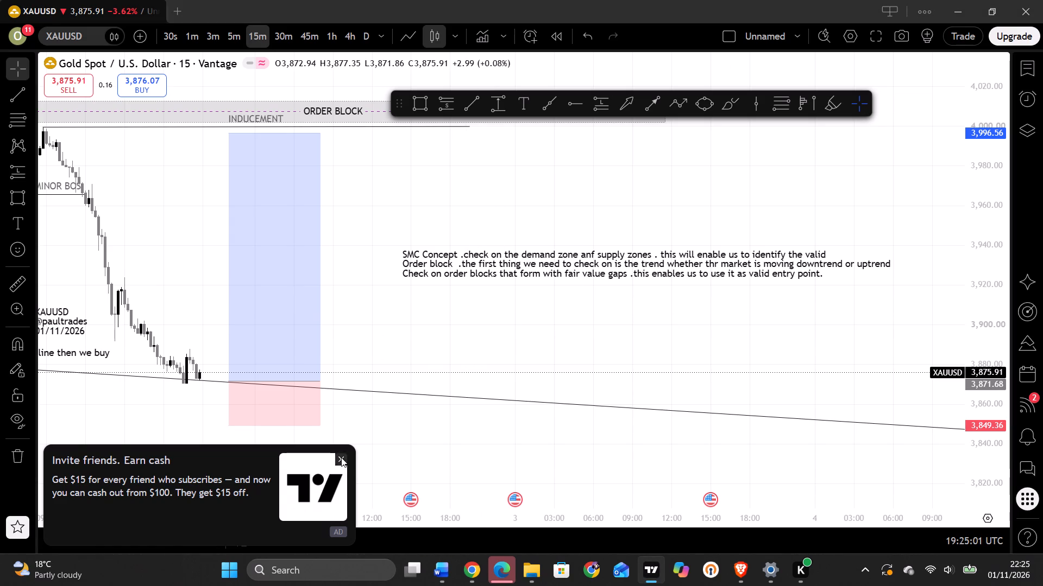
{"action": "left_click", "coordinate": [86, 42]}
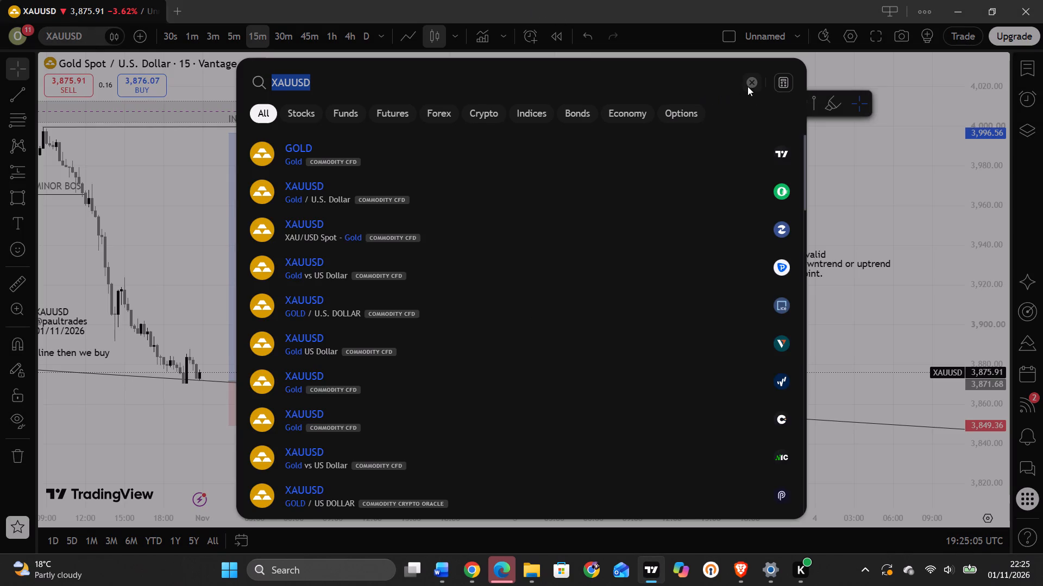
{"action": "left_click", "coordinate": [751, 84]}
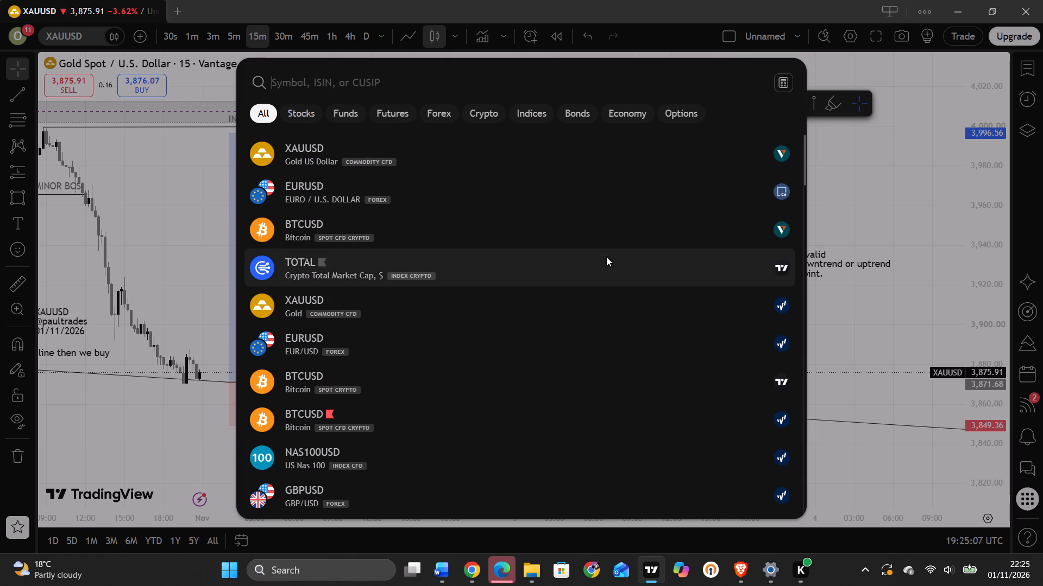
{"action": "left_click", "coordinate": [617, 225]}
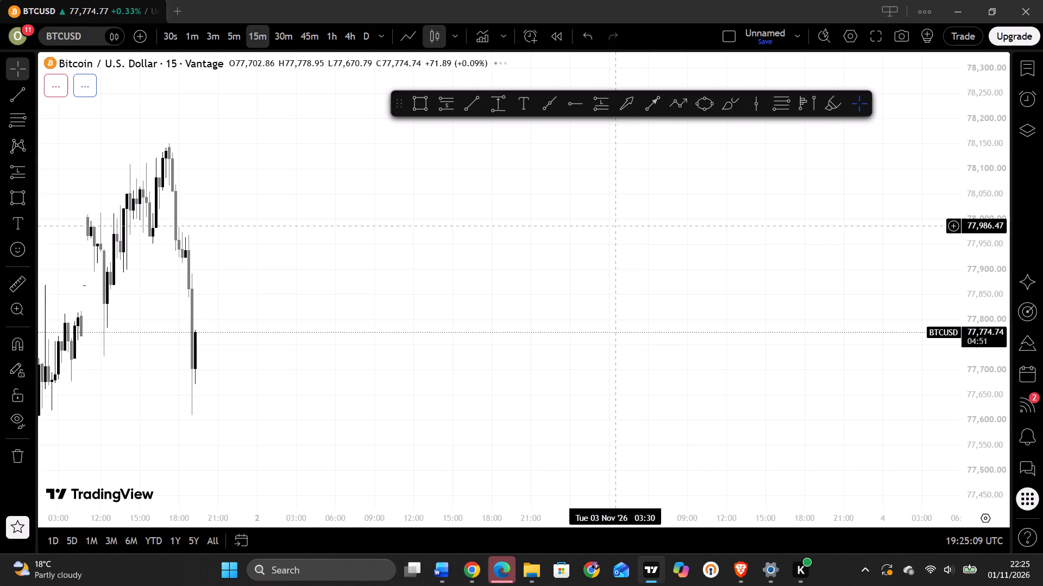
Set the BTCUSD chart to the 1-hour timeframe.
{"action": "left_click_drag", "start_coordinate": [404, 301], "coordinate": [825, 294]}
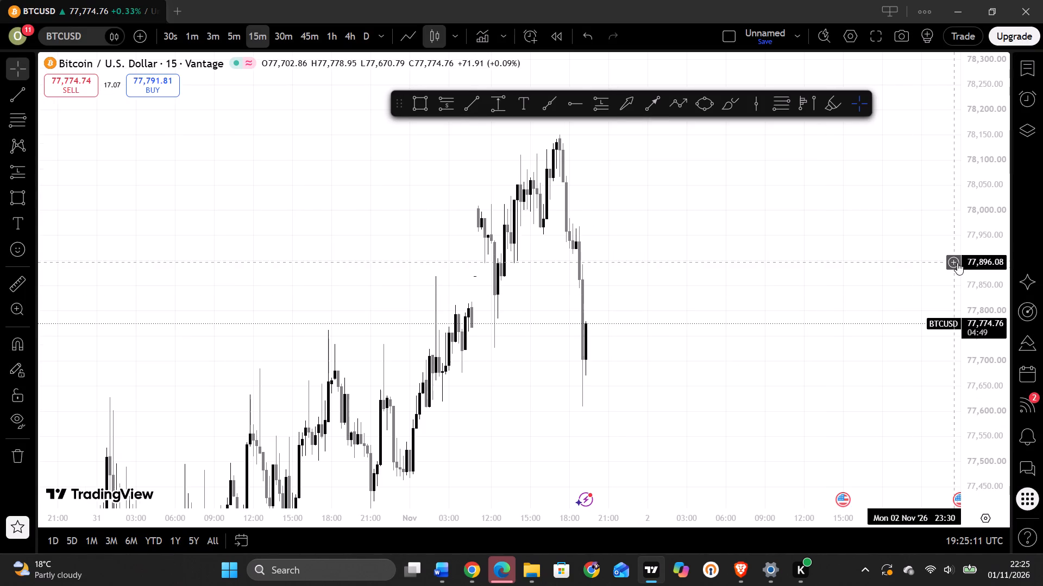
{"action": "left_click_drag", "start_coordinate": [983, 222], "coordinate": [1013, 452]}
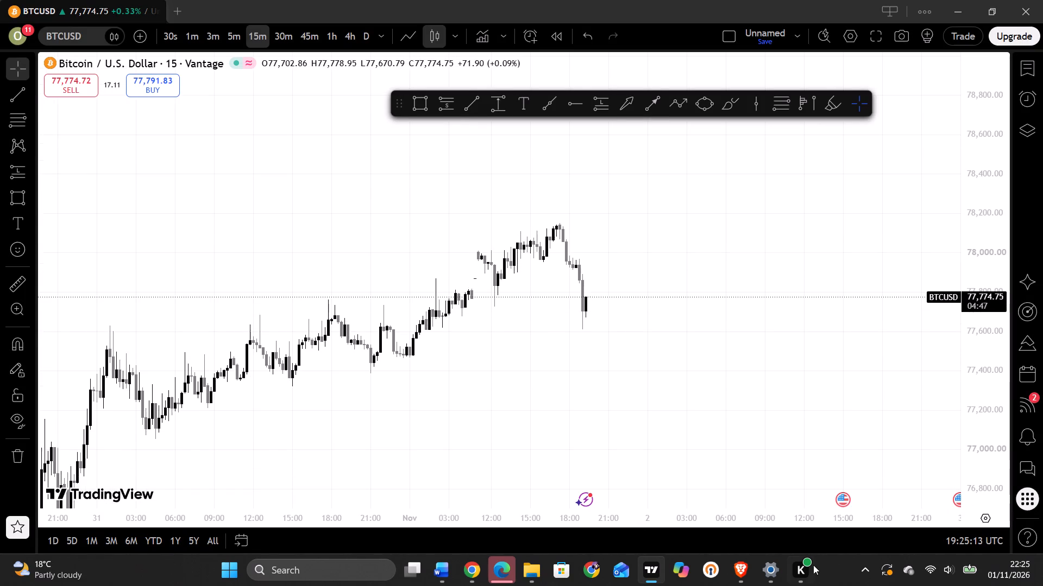
{"action": "left_click_drag", "start_coordinate": [581, 518], "coordinate": [801, 504]}
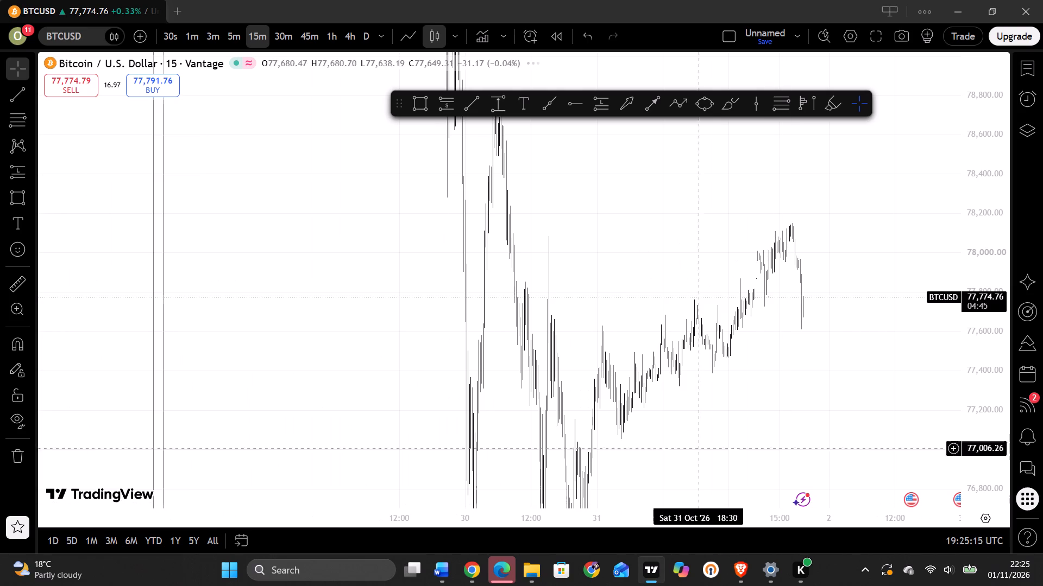
{"action": "left_click", "coordinate": [334, 37]}
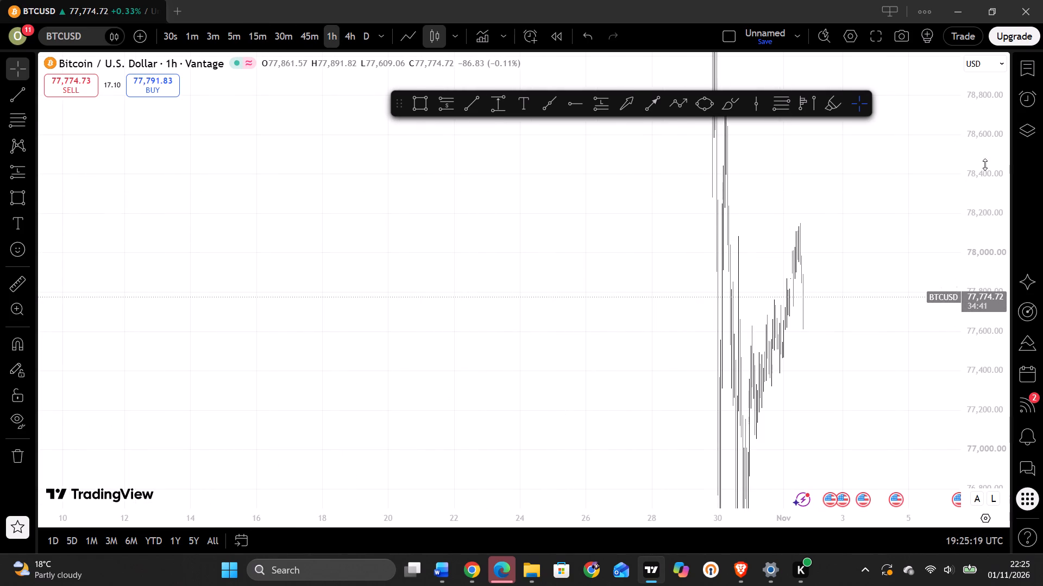
Draw a rectangle zone from the 30 Oct 06:00 swing high at about 78,805 down to about 78,400, extending to 3 Nov 21:00.
{"action": "left_click_drag", "start_coordinate": [990, 150], "coordinate": [992, 507]}
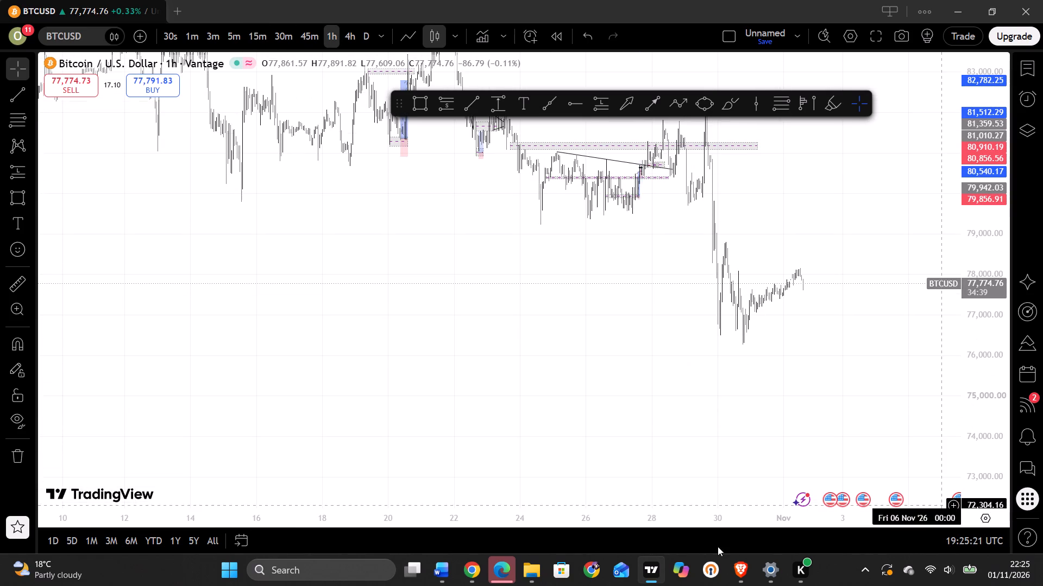
{"action": "left_click_drag", "start_coordinate": [573, 434], "coordinate": [322, 337]}
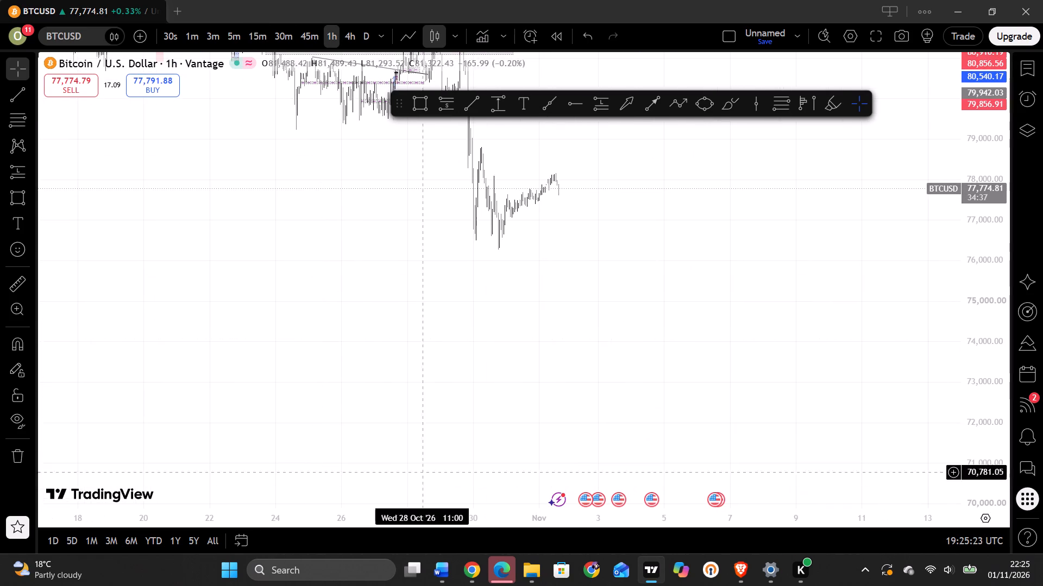
{"action": "left_click_drag", "start_coordinate": [459, 515], "coordinate": [382, 511]}
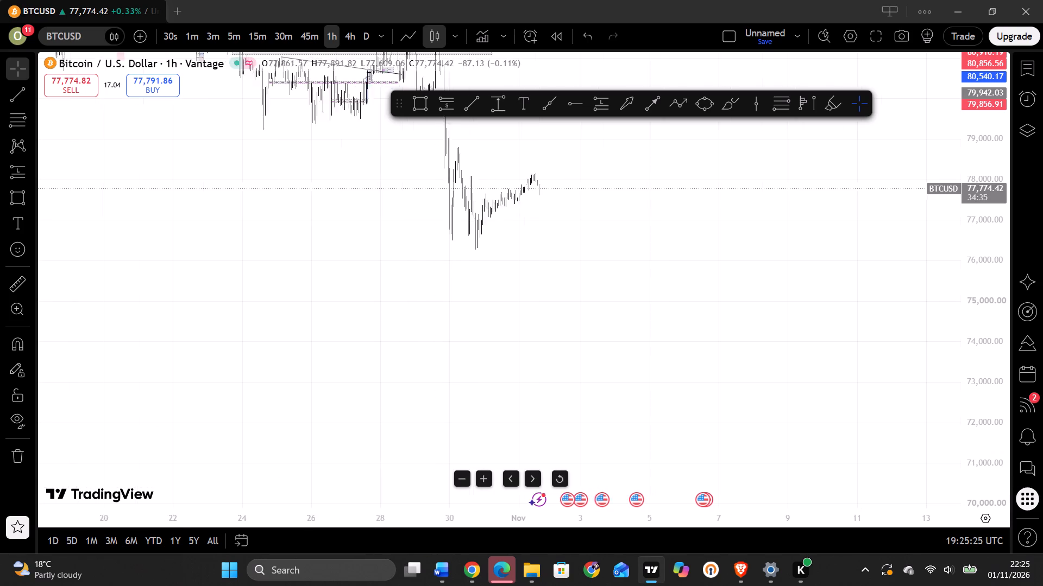
{"action": "left_click_drag", "start_coordinate": [382, 511], "coordinate": [215, 480]}
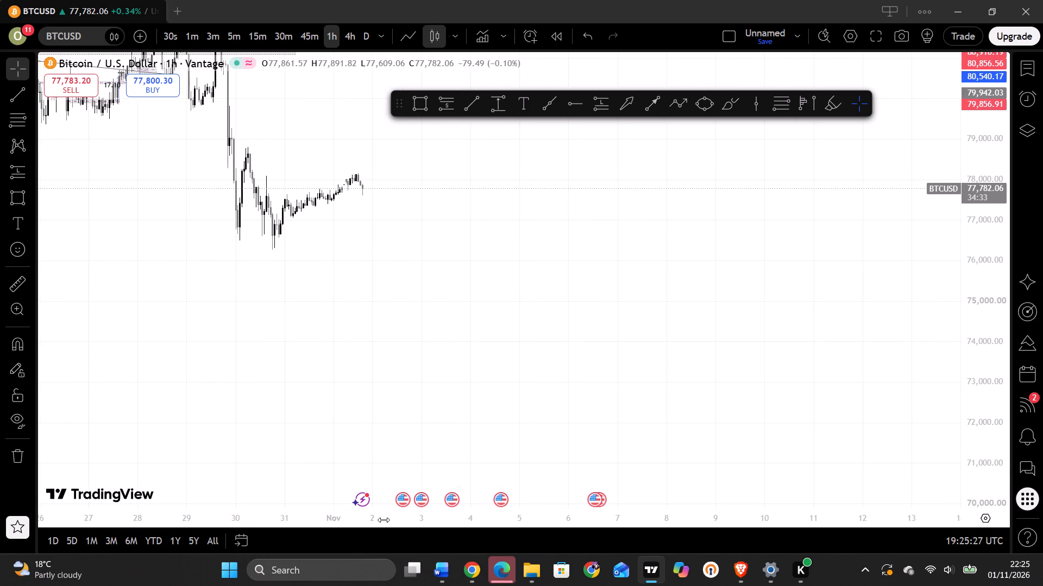
{"action": "left_click_drag", "start_coordinate": [382, 517], "coordinate": [215, 498]}
{"action": "left_click_drag", "start_coordinate": [209, 330], "coordinate": [462, 369]}
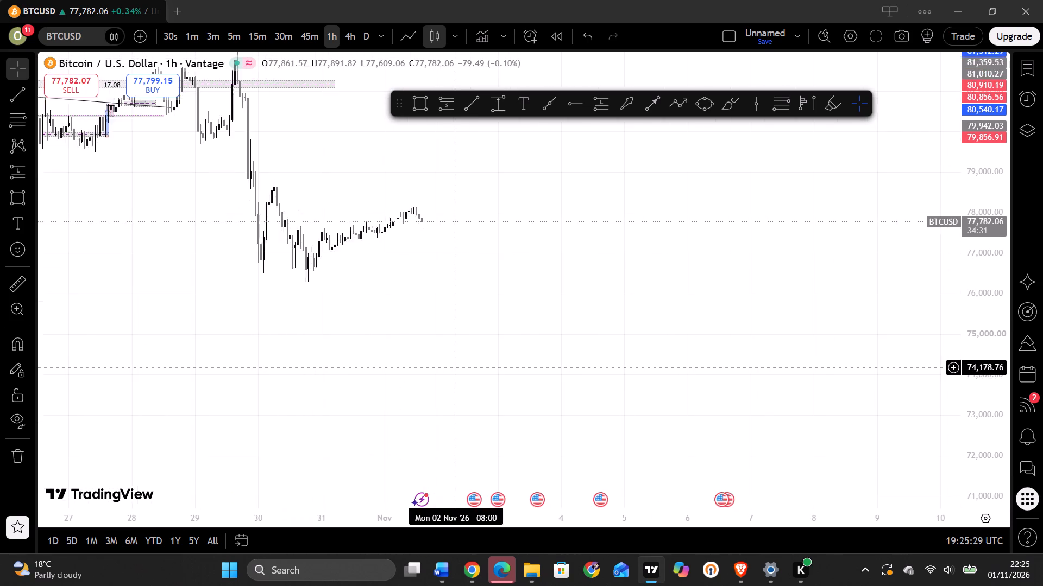
{"action": "left_click_drag", "start_coordinate": [462, 369], "coordinate": [678, 429]}
{"action": "left_click_drag", "start_coordinate": [593, 520], "coordinate": [477, 513]}
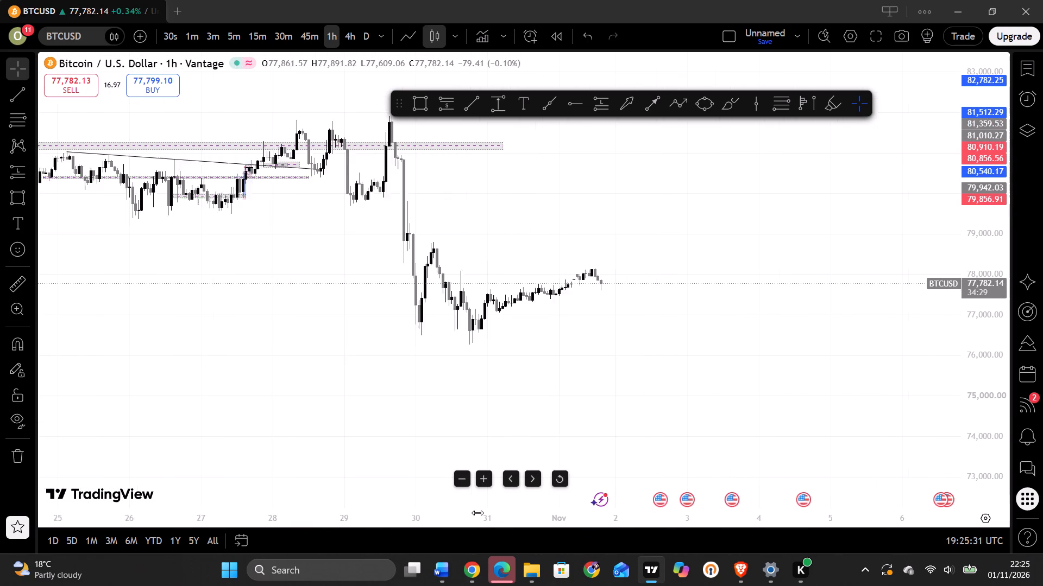
{"action": "left_click_drag", "start_coordinate": [477, 513], "coordinate": [396, 497]}
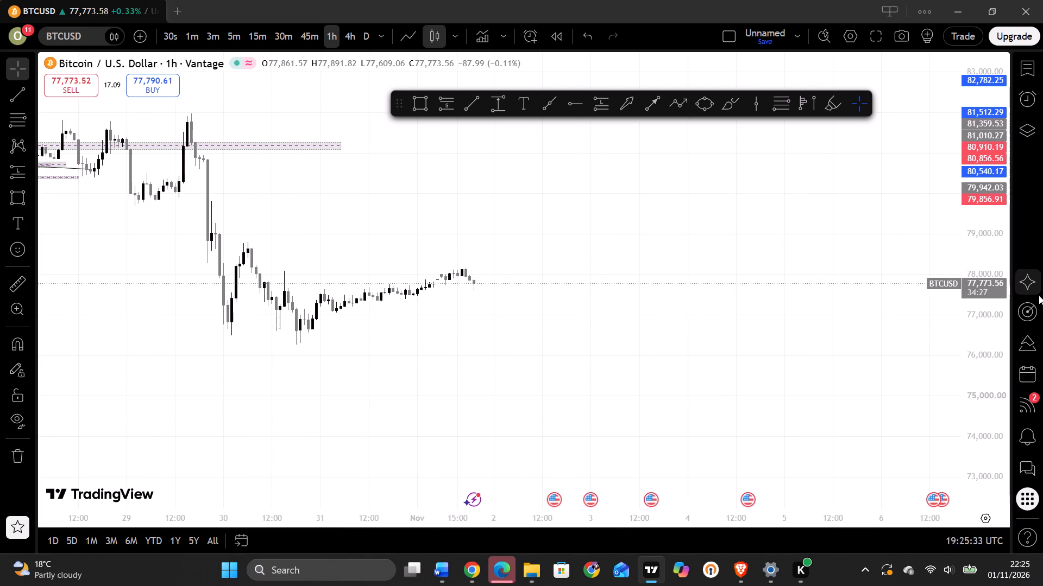
{"action": "left_click_drag", "start_coordinate": [986, 307], "coordinate": [961, 75]}
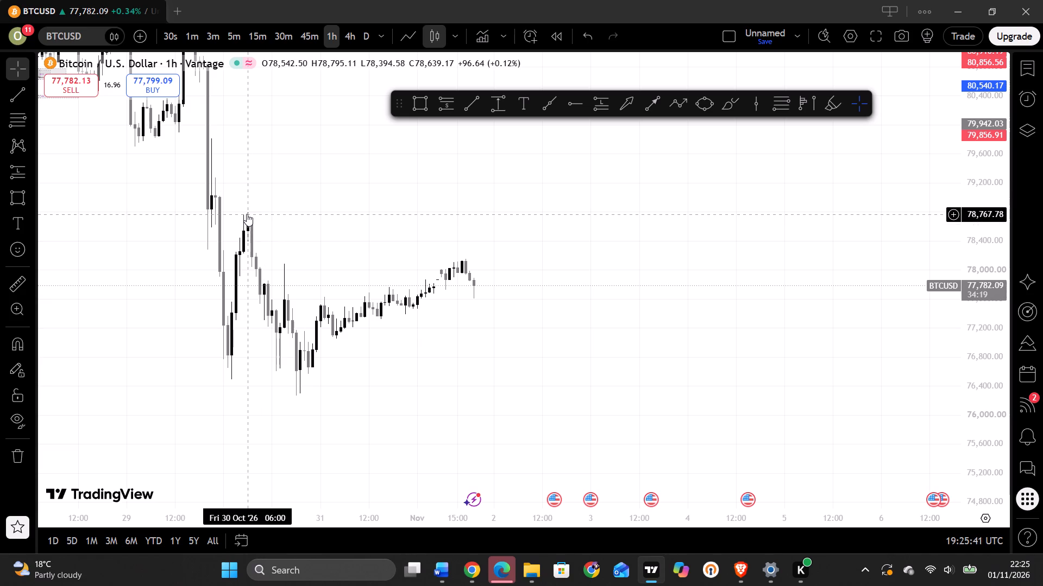
{"action": "left_click", "coordinate": [420, 94]}
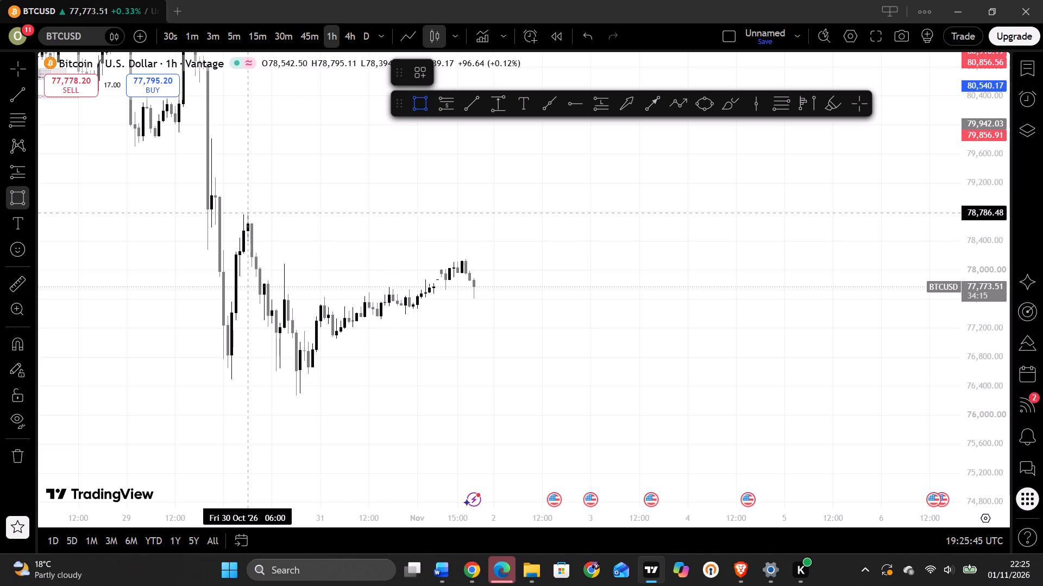
{"action": "left_click_drag", "start_coordinate": [248, 211], "coordinate": [349, 237]}
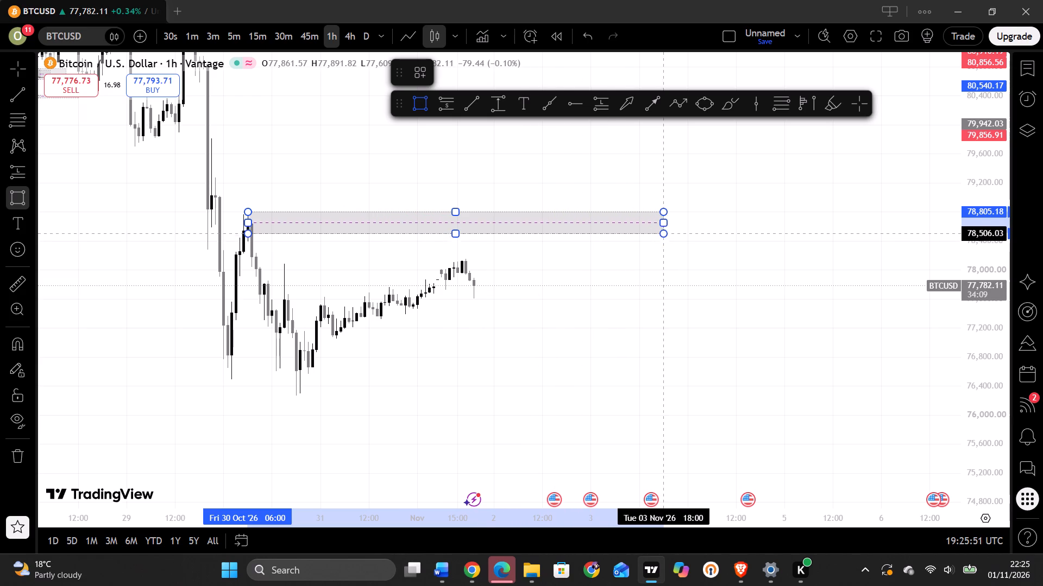
{"action": "left_click", "coordinate": [677, 239]}
{"action": "left_click", "coordinate": [705, 301]}
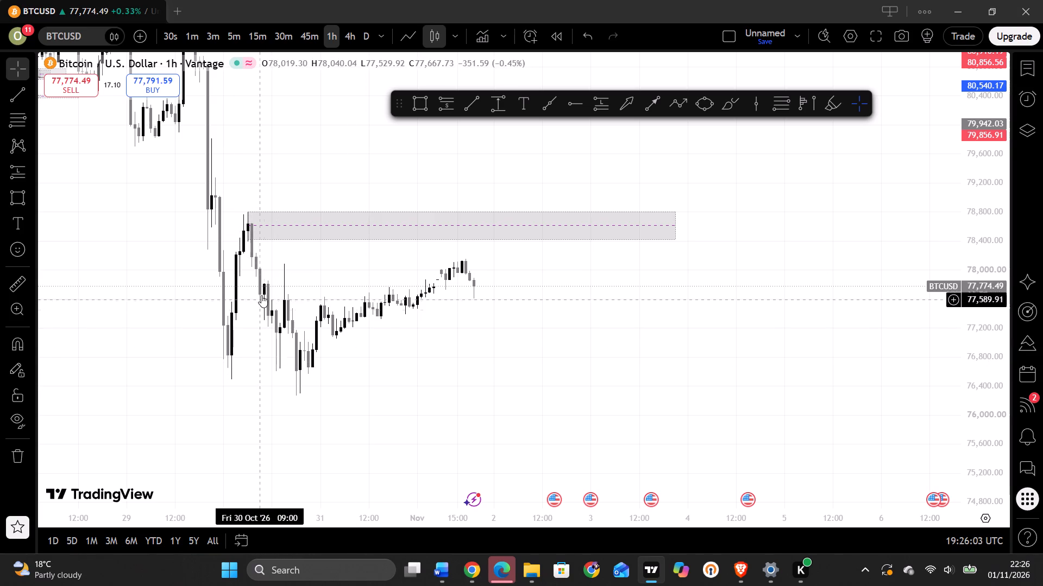
Resize the rectangle zone above the 30 Oct swing high so it spans about 78,805 to 79,478.
{"action": "left_click_drag", "start_coordinate": [290, 140], "coordinate": [336, 259]}
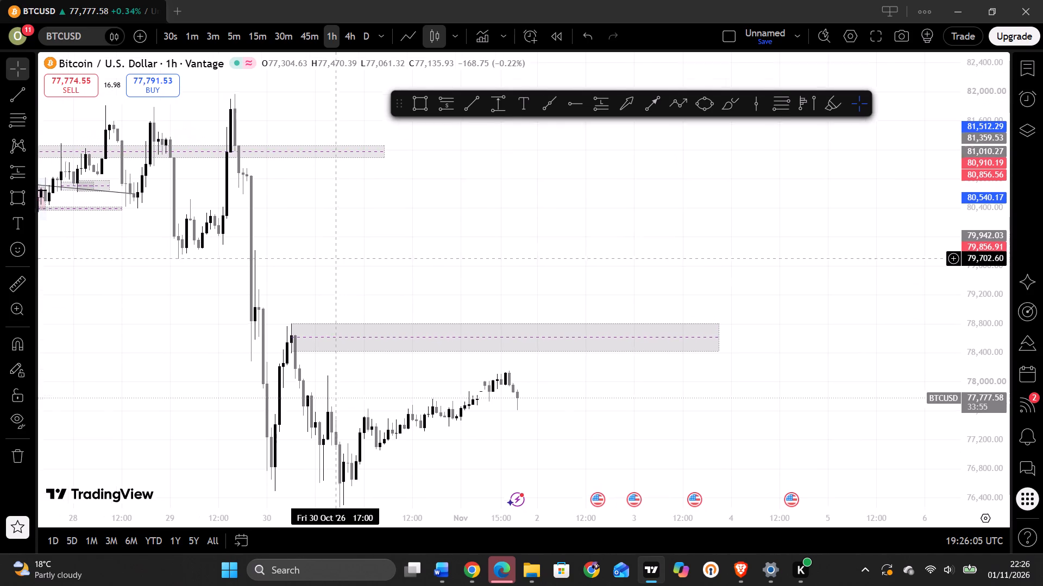
{"action": "left_click_drag", "start_coordinate": [336, 259], "coordinate": [336, 261]}
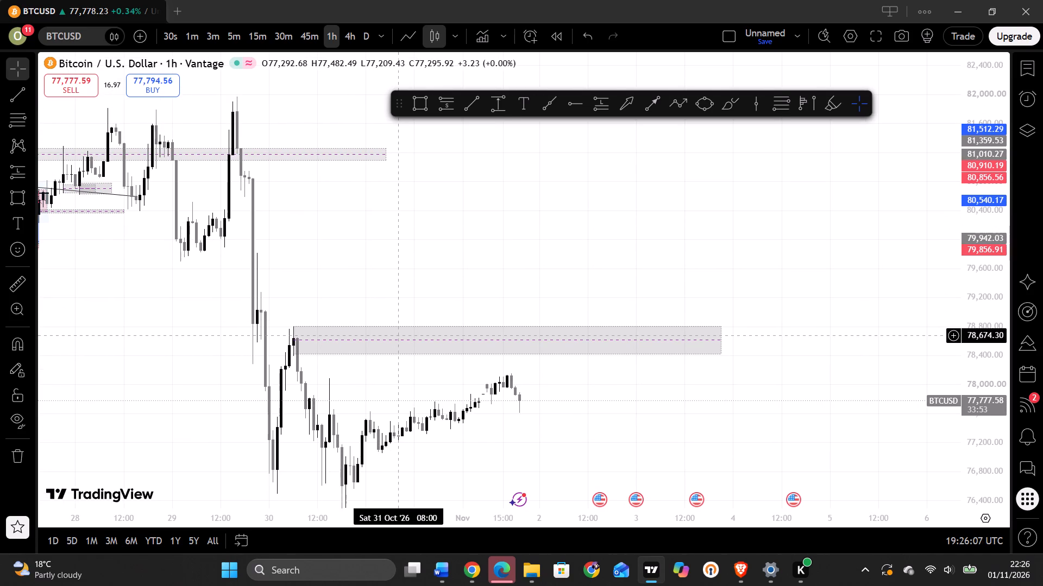
{"action": "left_click", "coordinate": [398, 335]}
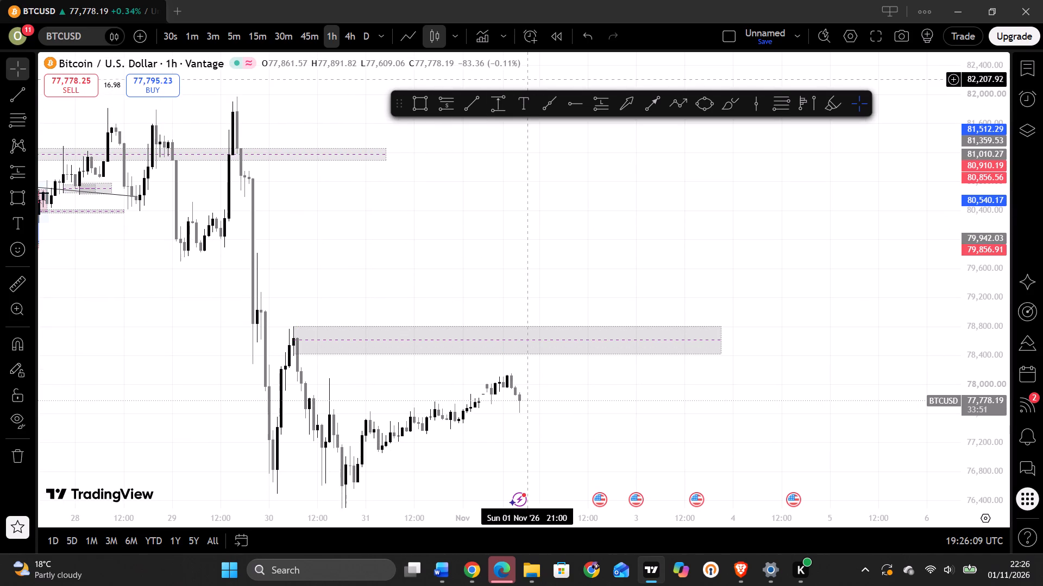
{"action": "left_click", "coordinate": [539, 317]}
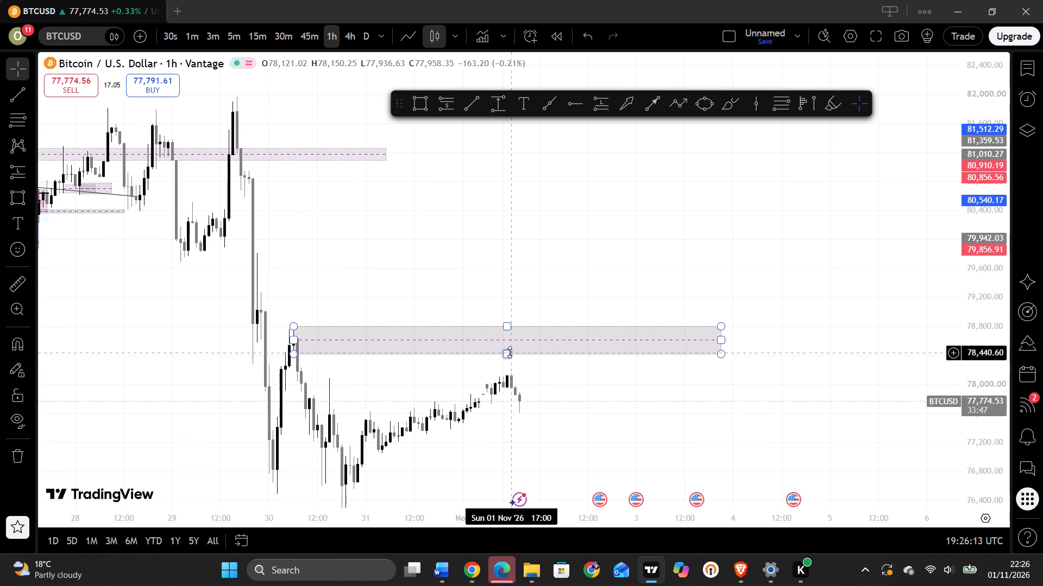
{"action": "left_click_drag", "start_coordinate": [510, 352], "coordinate": [497, 277]}
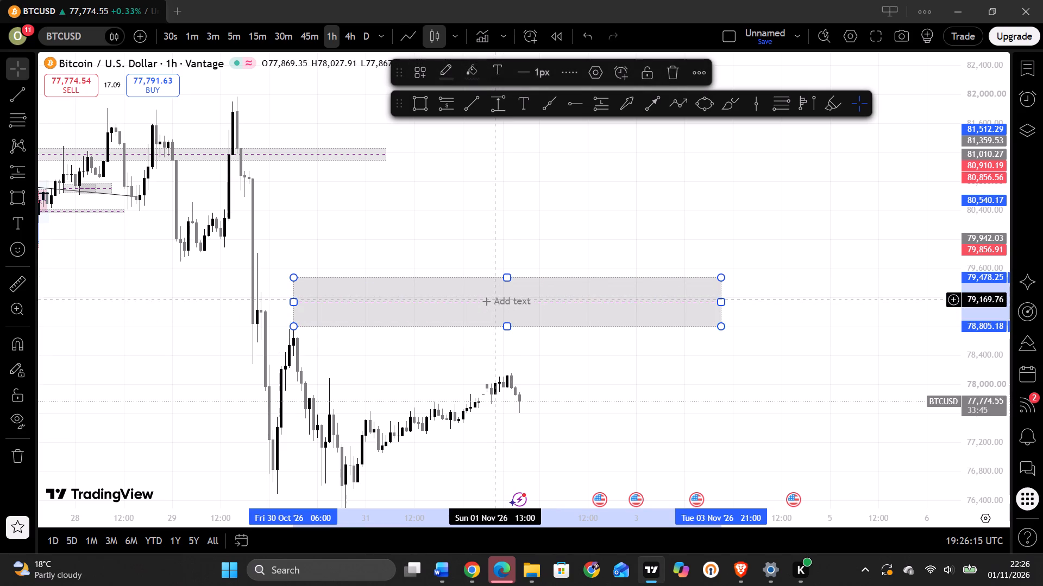
Move the rectangle zone up and back in time to the 29 Oct sell-off, with its lower edge at about 79,946 and its end at 3 Nov 08:00.
{"action": "left_click", "coordinate": [497, 300]}
{"action": "left_click_drag", "start_coordinate": [497, 300], "coordinate": [461, 245]}
{"action": "left_click", "coordinate": [439, 219]}
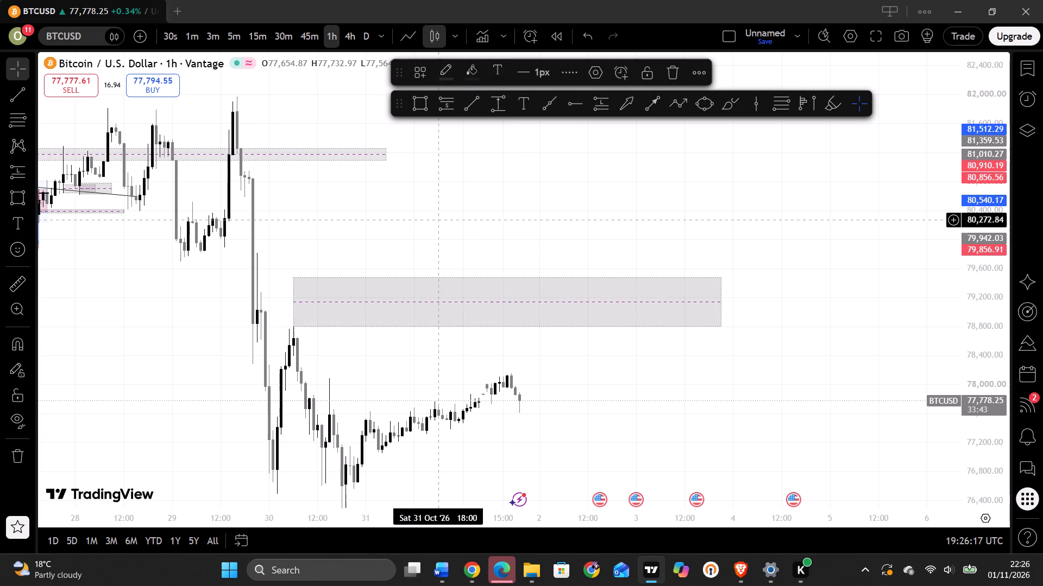
{"action": "left_click_drag", "start_coordinate": [430, 284], "coordinate": [412, 232]}
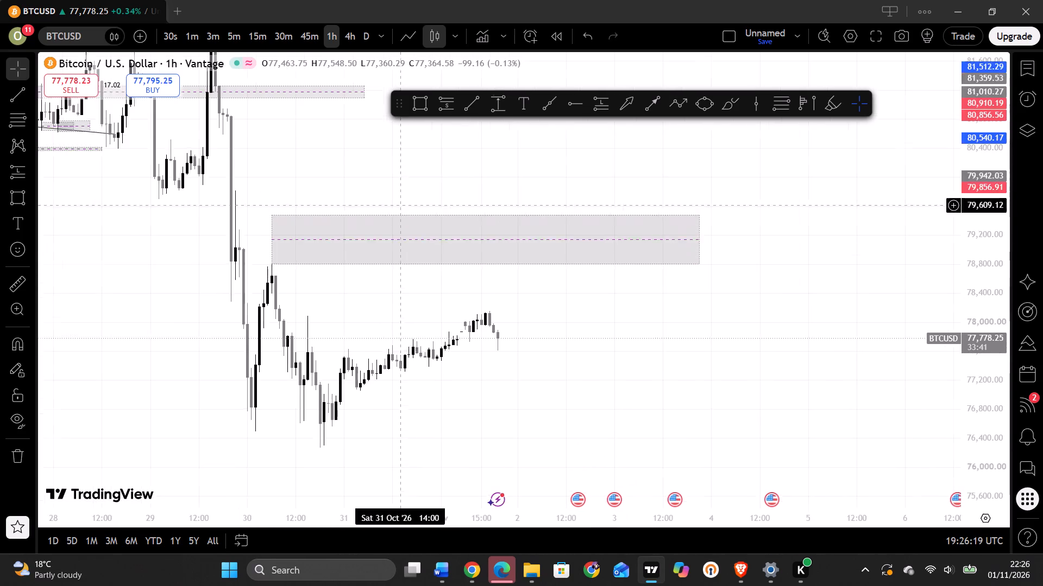
{"action": "left_click_drag", "start_coordinate": [412, 232], "coordinate": [441, 282]}
{"action": "left_click", "coordinate": [315, 310]}
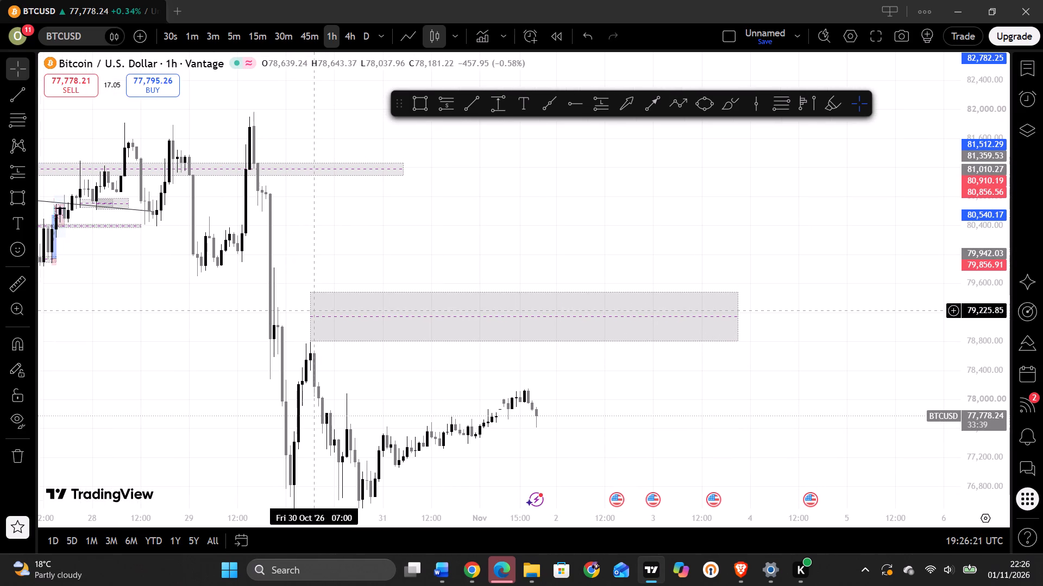
{"action": "left_click_drag", "start_coordinate": [324, 306], "coordinate": [311, 248]}
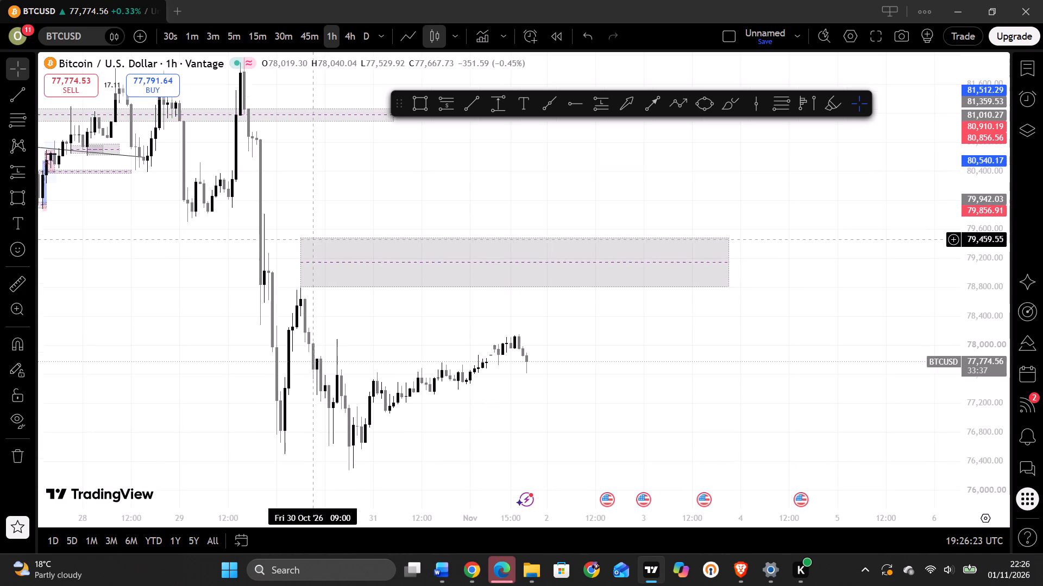
{"action": "left_click_drag", "start_coordinate": [311, 248], "coordinate": [326, 292]}
{"action": "left_click", "coordinate": [357, 297]}
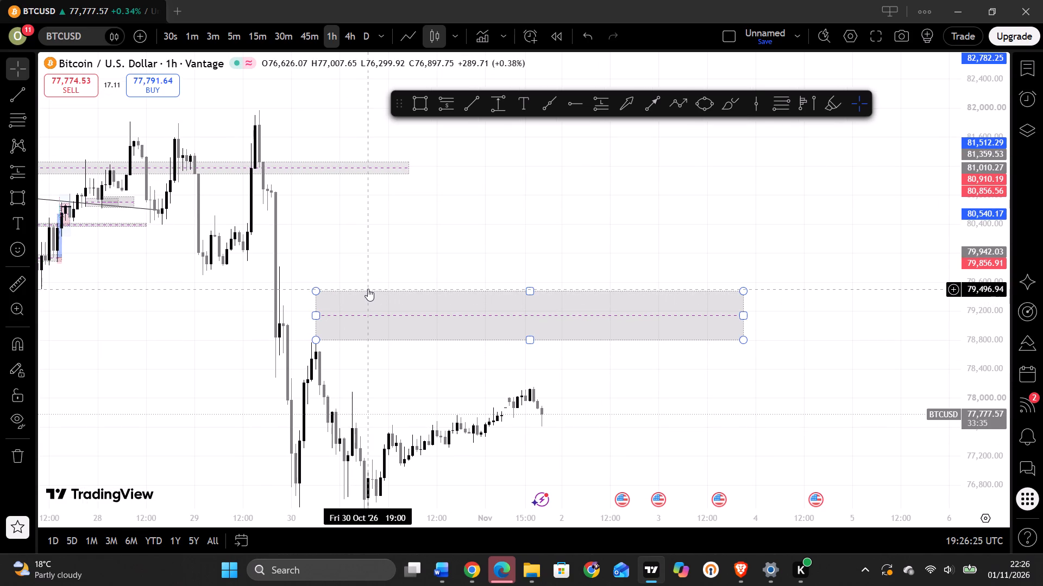
{"action": "left_click_drag", "start_coordinate": [368, 289], "coordinate": [323, 205]}
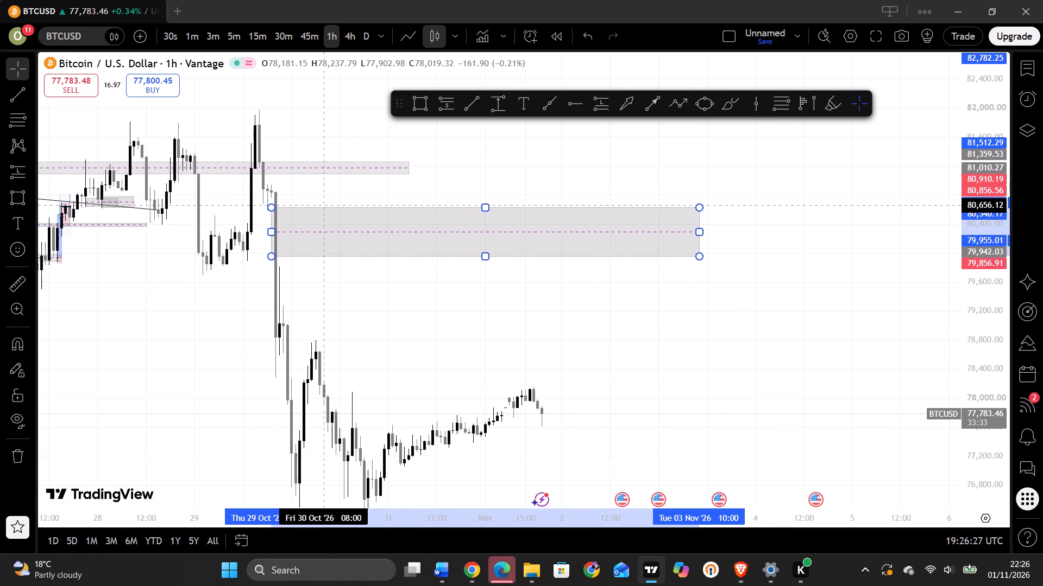
{"action": "left_click_drag", "start_coordinate": [323, 205], "coordinate": [316, 206]}
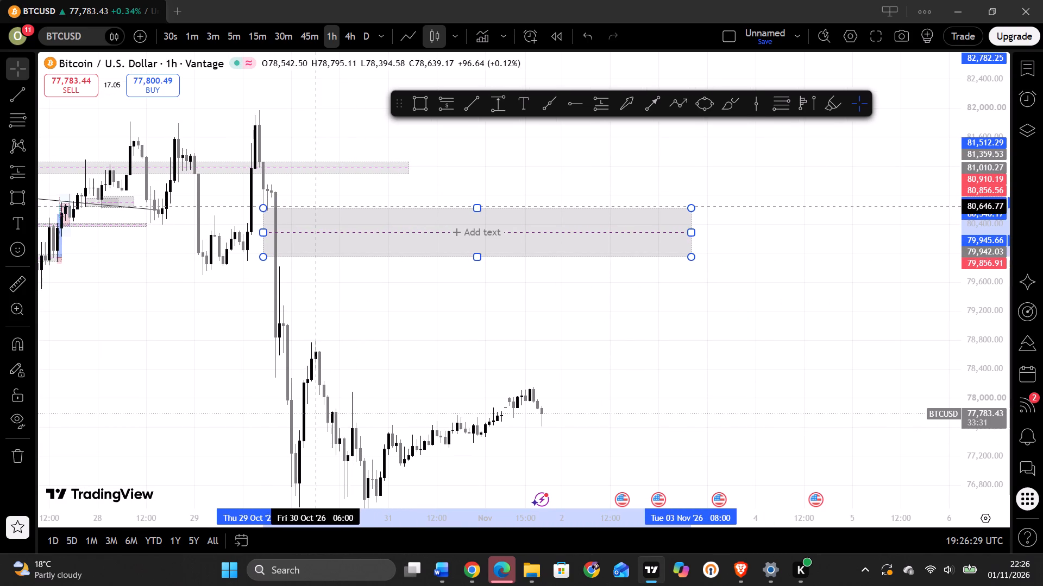
Draw a short horizontal trend line at about 78,272 under the sell-off low, from 29 Oct 20:00 to 30 Oct 00:00.
{"action": "left_click_drag", "start_coordinate": [316, 206], "coordinate": [315, 209]}
{"action": "left_click", "coordinate": [532, 319]}
{"action": "left_click_drag", "start_coordinate": [474, 356], "coordinate": [524, 245]}
{"action": "left_click", "coordinate": [476, 102]}
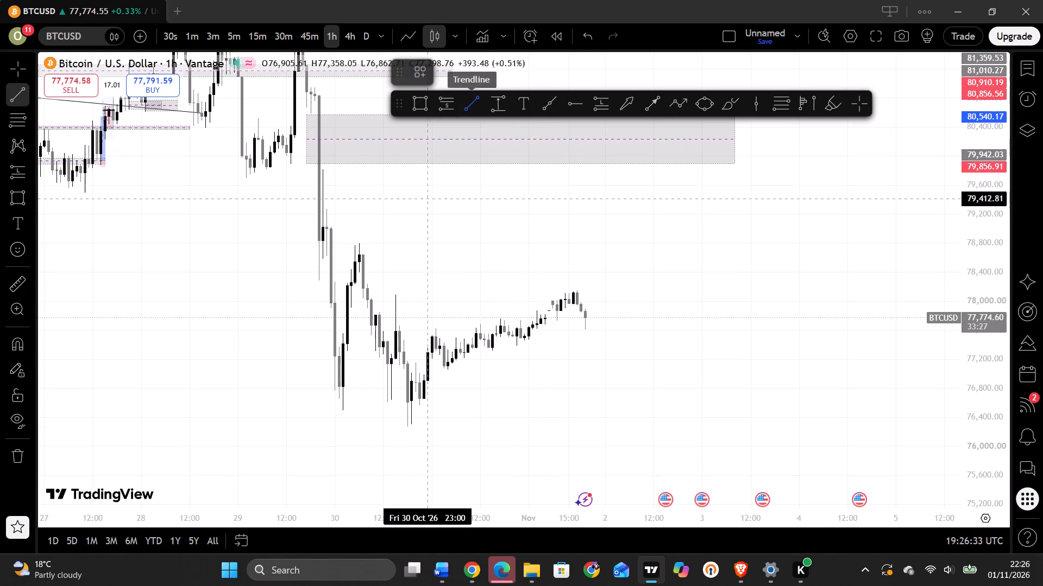
{"action": "left_click", "coordinate": [321, 281]}
{"action": "left_click", "coordinate": [333, 281]}
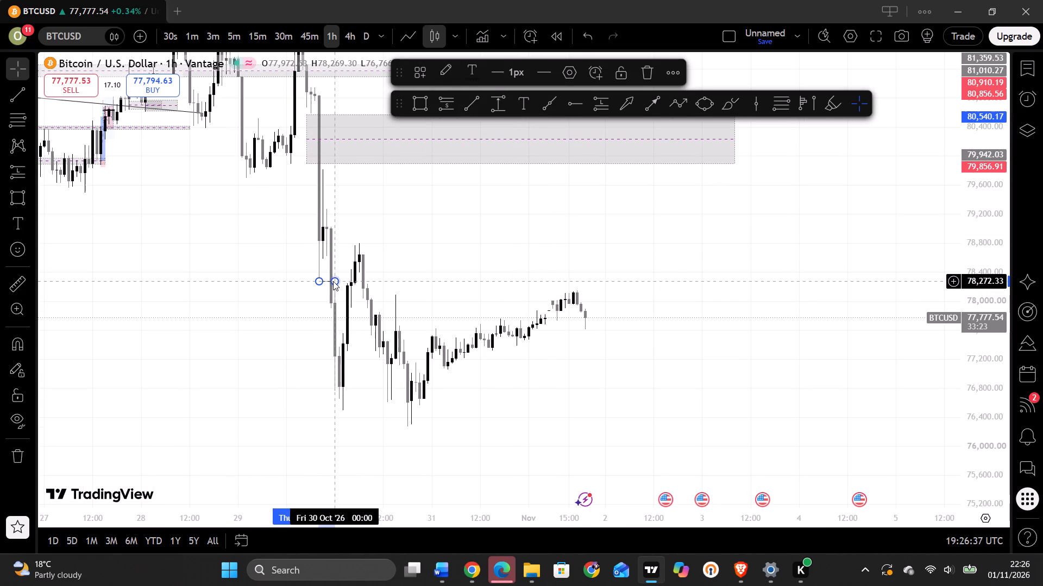
Set the BTCUSD chart to the 15-minute timeframe.
{"action": "left_click", "coordinate": [257, 31]}
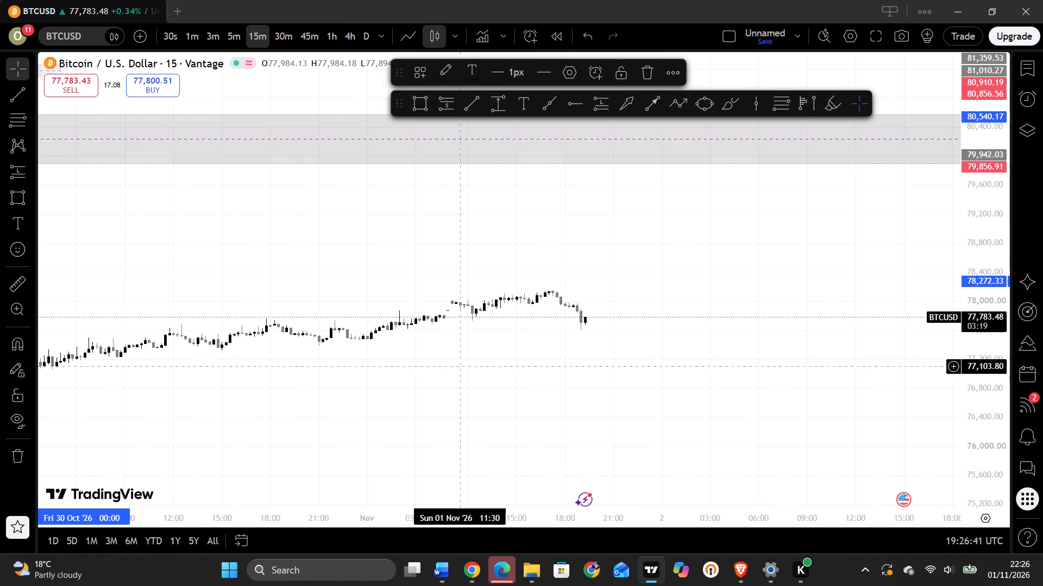
Narrow the rectangle zone to the sell-off gap, starting at 29 Oct 20:00 and spanning about 80,101 down to 79,825.
{"action": "left_click_drag", "start_coordinate": [990, 423], "coordinate": [982, 243]}
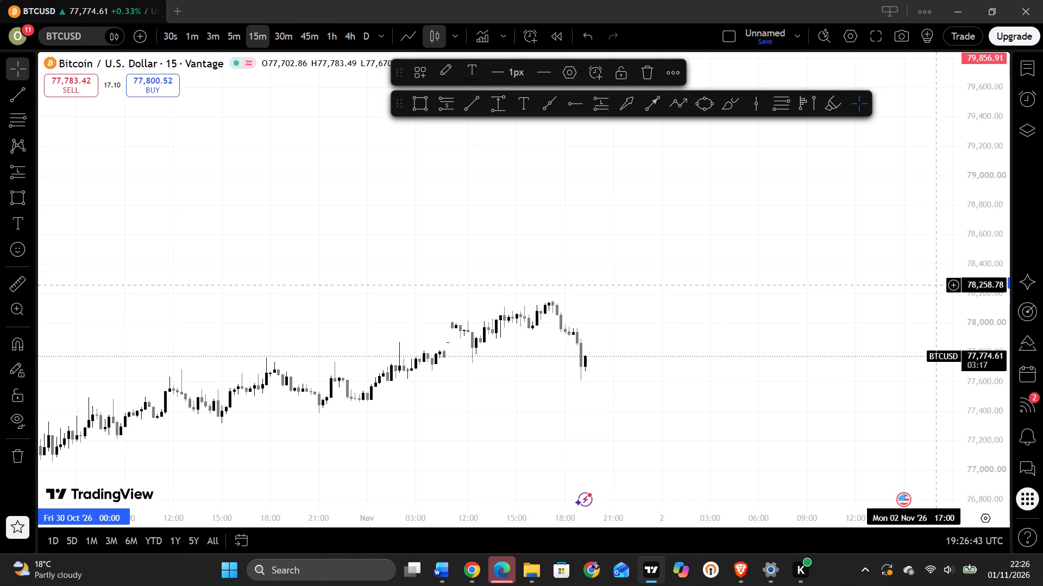
{"action": "left_click_drag", "start_coordinate": [509, 520], "coordinate": [673, 519]}
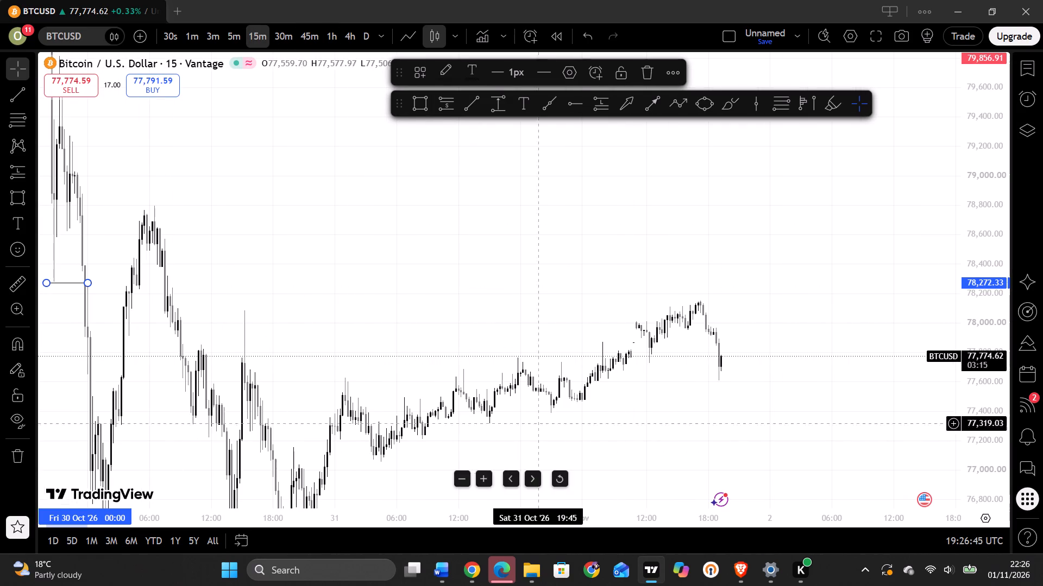
{"action": "left_click_drag", "start_coordinate": [428, 289], "coordinate": [576, 189]}
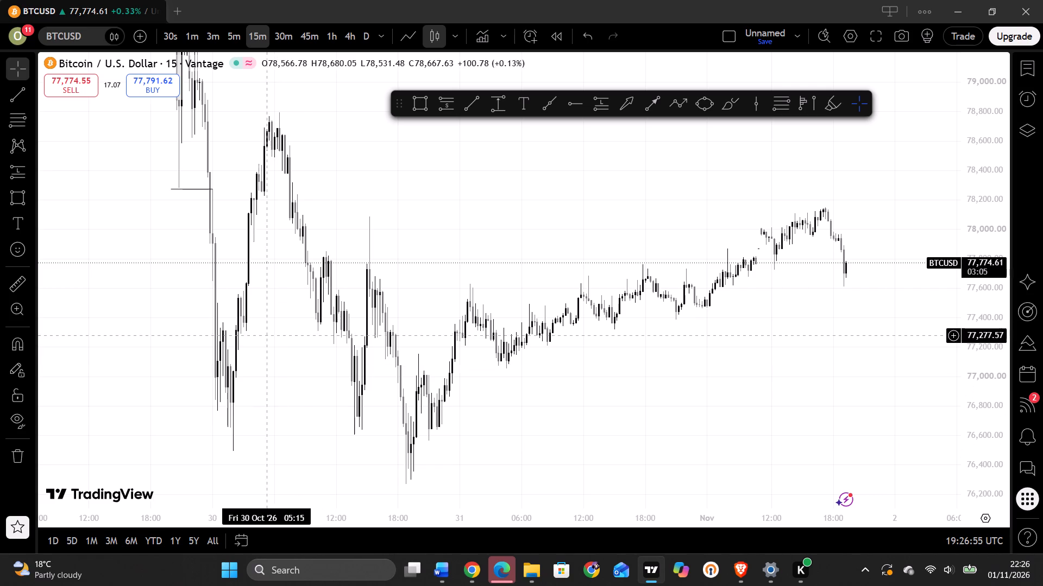
{"action": "left_click_drag", "start_coordinate": [180, 273], "coordinate": [239, 423]}
{"action": "left_click_drag", "start_coordinate": [191, 240], "coordinate": [275, 448]}
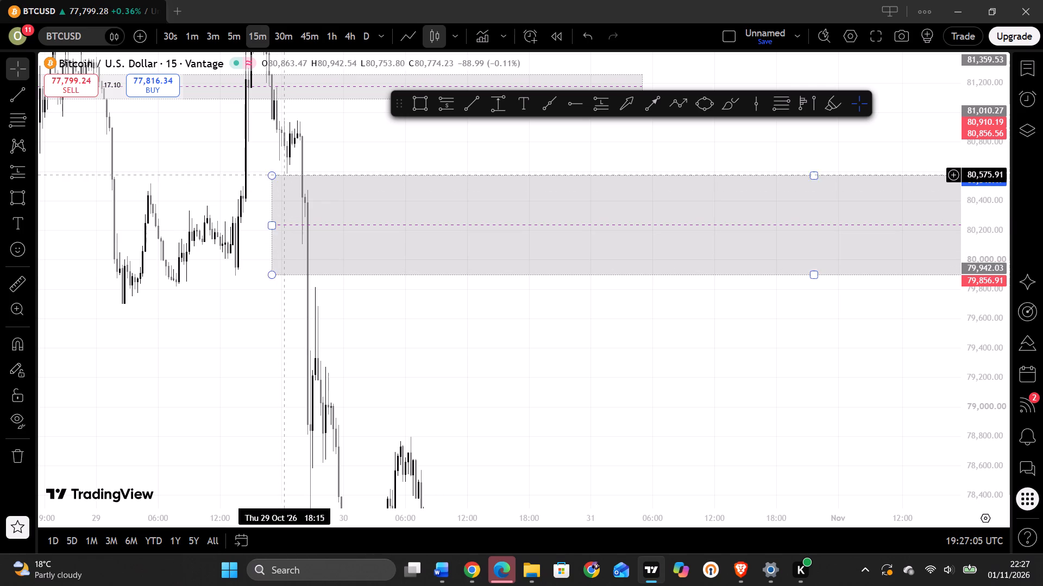
{"action": "left_click_drag", "start_coordinate": [275, 173], "coordinate": [284, 243]}
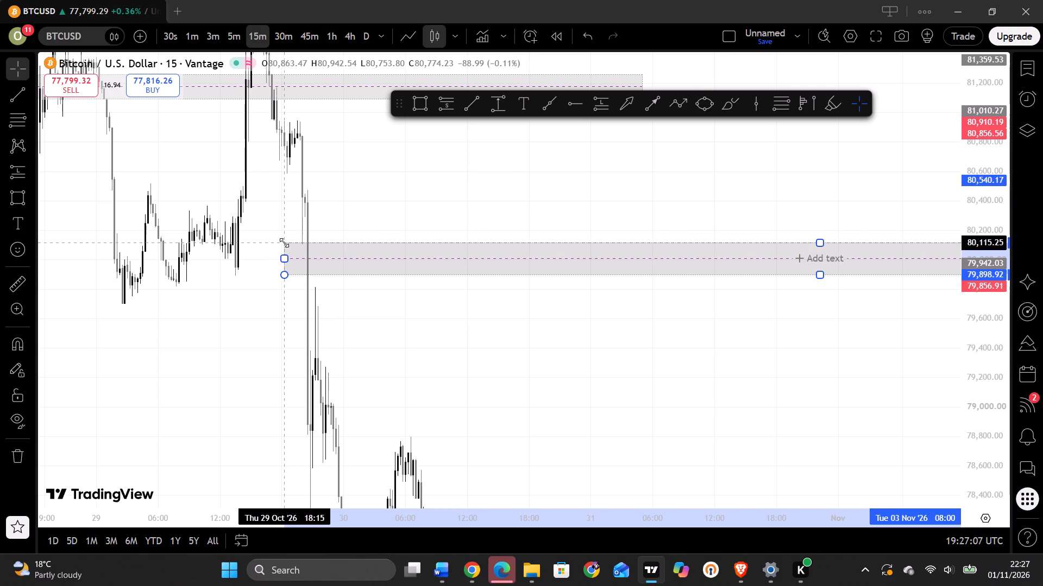
{"action": "left_click_drag", "start_coordinate": [284, 243], "coordinate": [301, 247]}
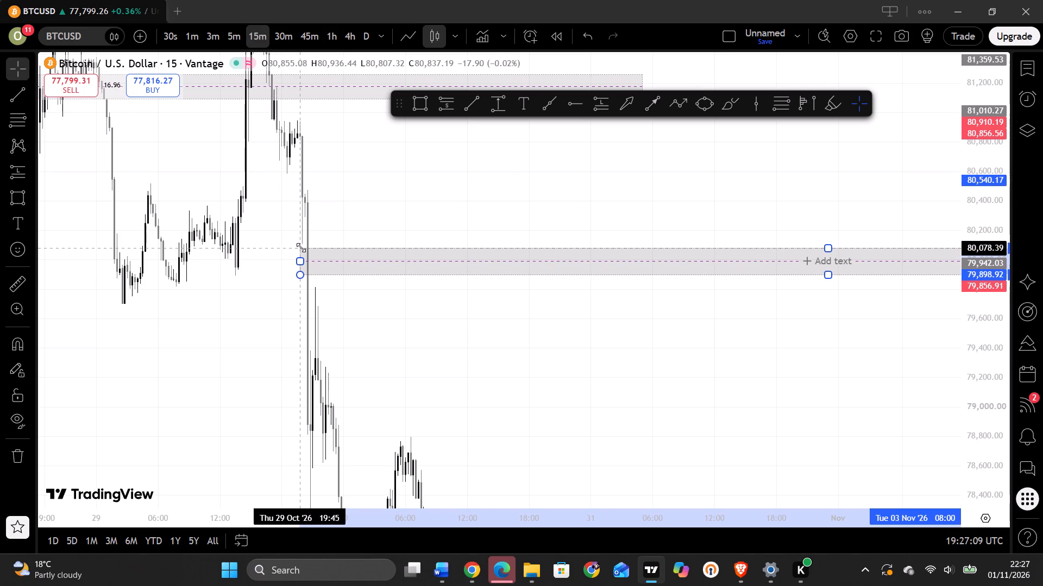
{"action": "left_click_drag", "start_coordinate": [301, 247], "coordinate": [300, 244]}
{"action": "left_click_drag", "start_coordinate": [301, 276], "coordinate": [301, 285]}
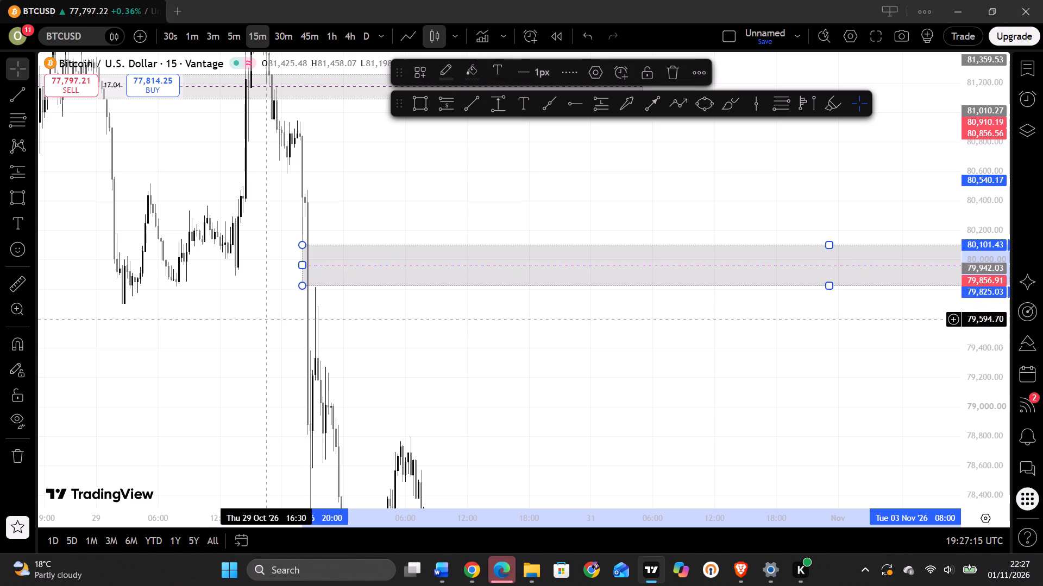
{"action": "left_click", "coordinate": [259, 324]}
Shorten the rectangle zone so that it ends at 1 Nov 11:45.
{"action": "left_click_drag", "start_coordinate": [422, 334], "coordinate": [52, 336]}
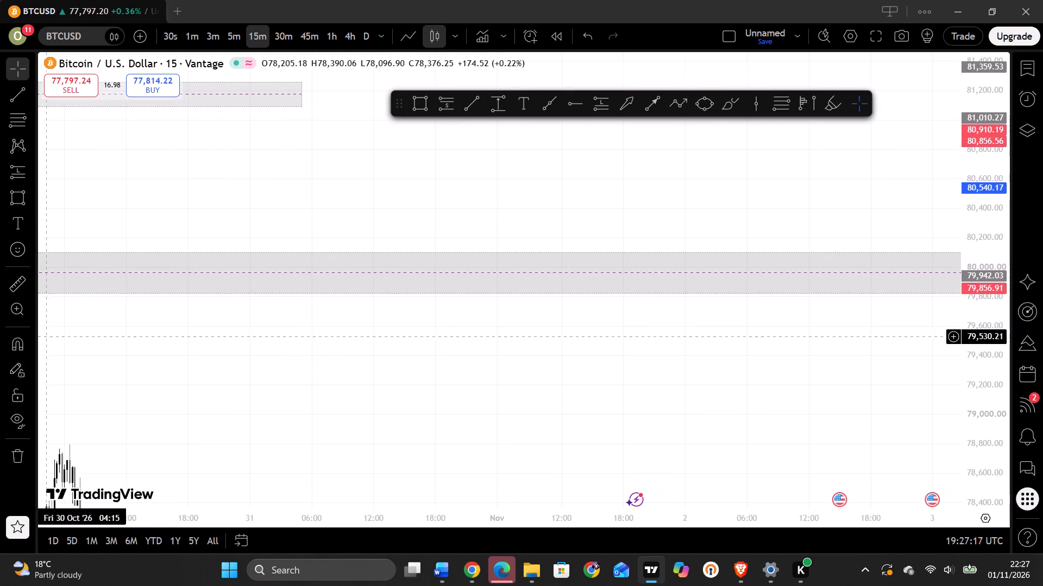
{"action": "left_click_drag", "start_coordinate": [810, 346], "coordinate": [401, 326]}
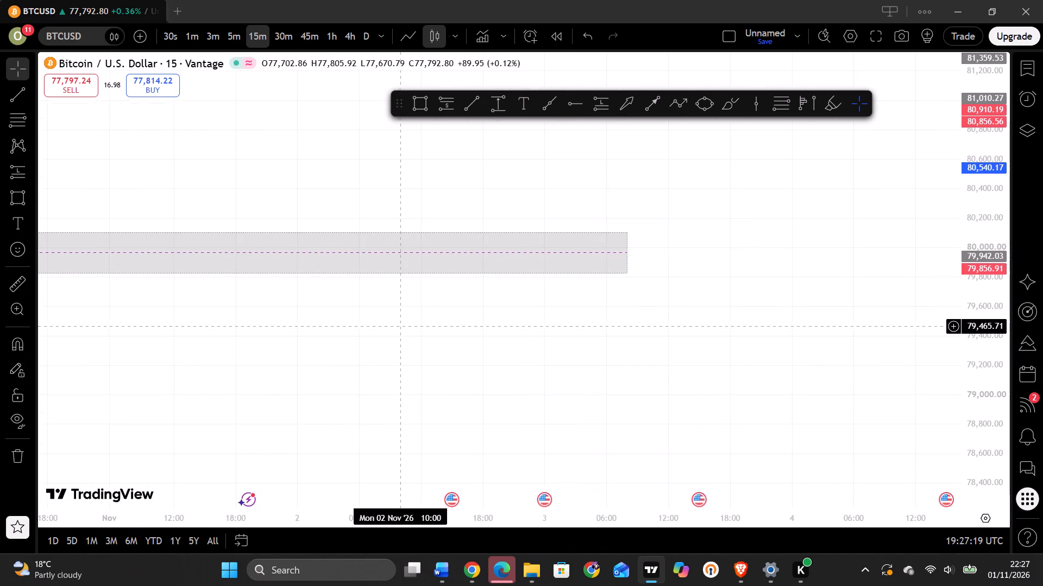
{"action": "left_click_drag", "start_coordinate": [401, 326], "coordinate": [372, 327]}
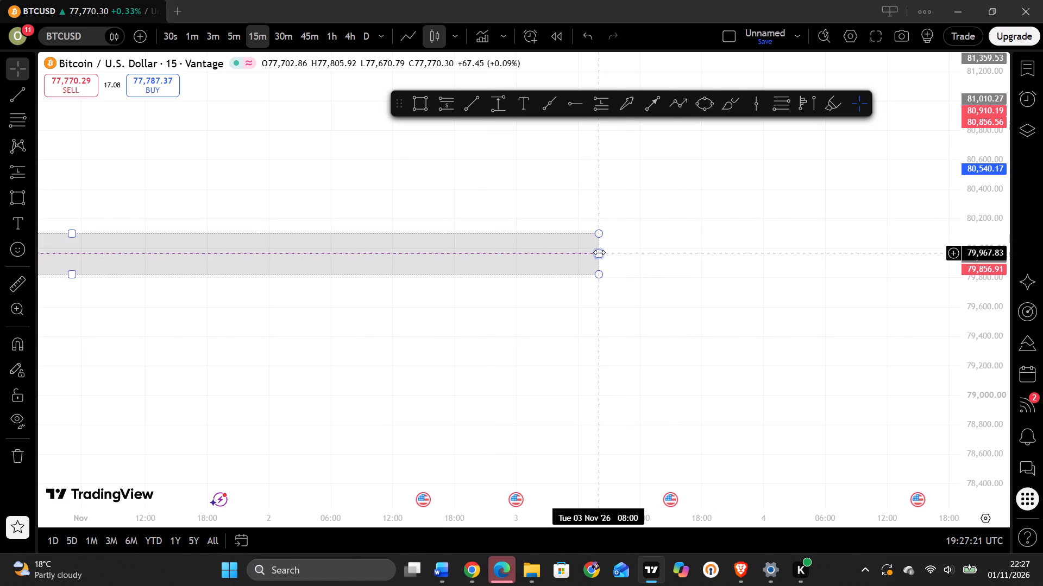
{"action": "left_click_drag", "start_coordinate": [599, 252], "coordinate": [319, 245]}
{"action": "left_click", "coordinate": [292, 344]}
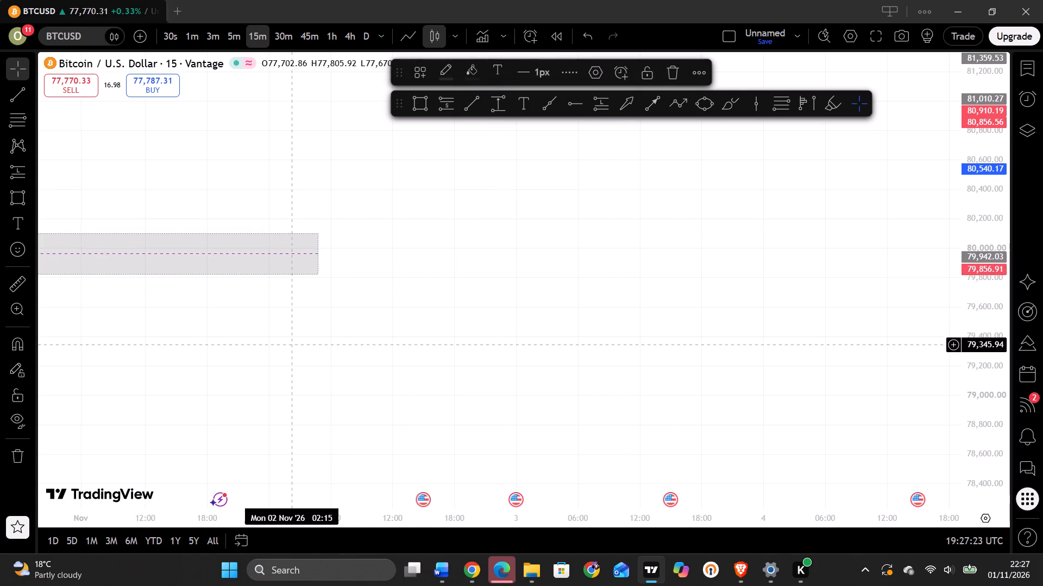
{"action": "left_click_drag", "start_coordinate": [292, 344], "coordinate": [846, 309]}
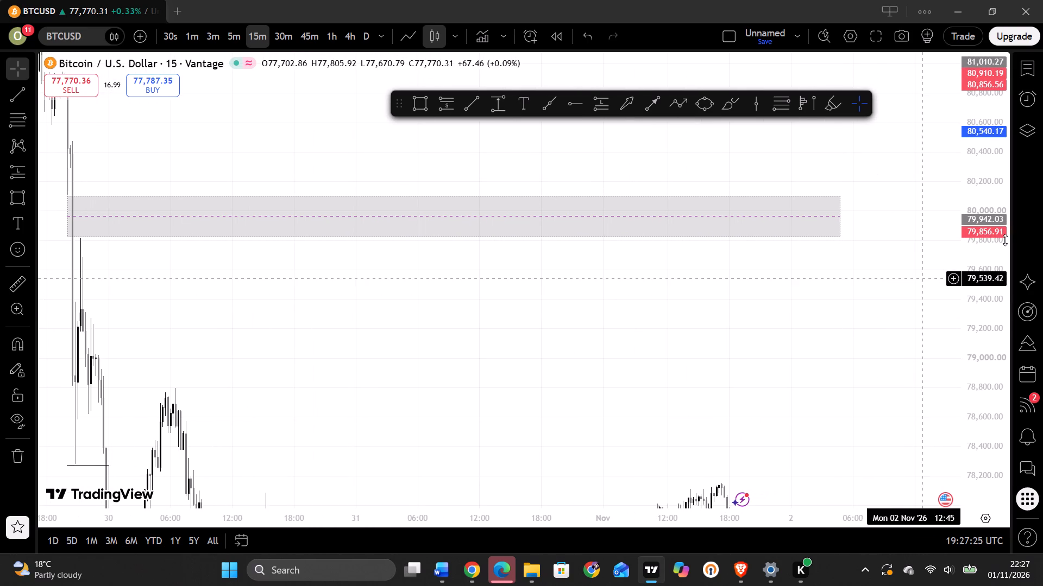
{"action": "left_click_drag", "start_coordinate": [843, 216], "coordinate": [809, 215]}
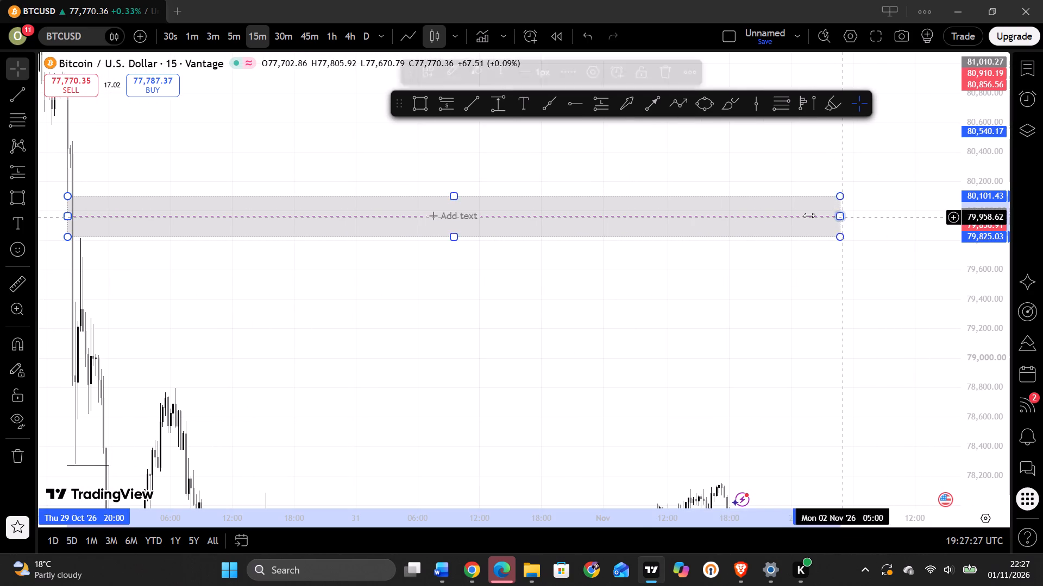
{"action": "left_click_drag", "start_coordinate": [809, 215], "coordinate": [665, 216]}
{"action": "left_click", "coordinate": [783, 275]}
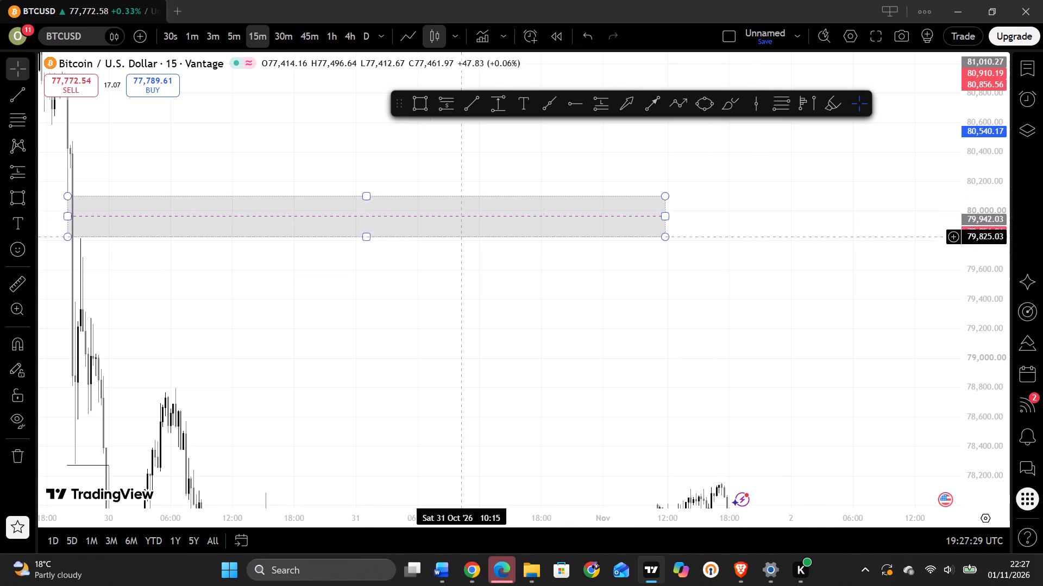
Label the rectangle zone with the text "FVG".
{"action": "left_click", "coordinate": [369, 234]}
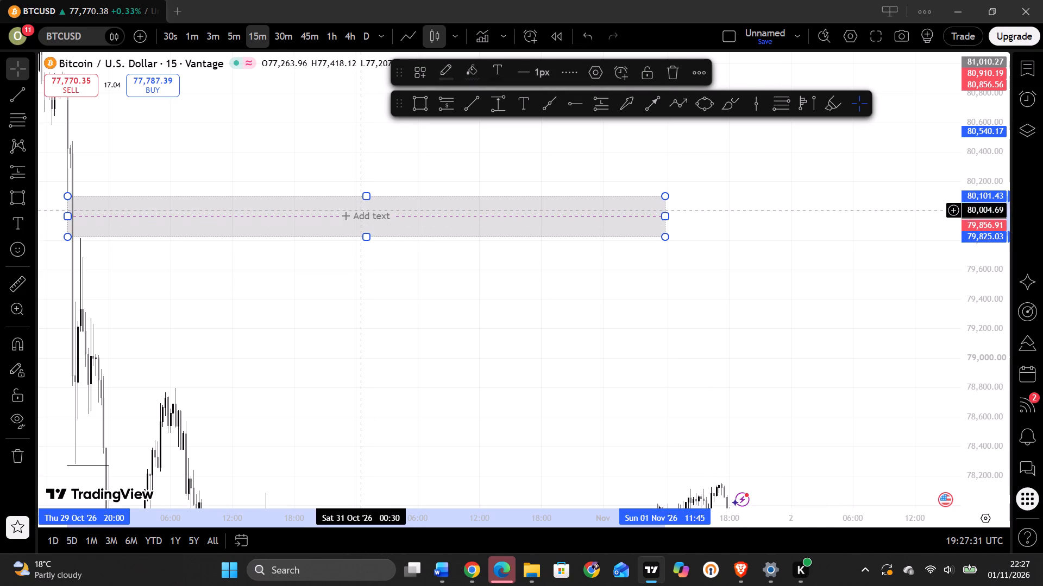
{"action": "left_click", "coordinate": [361, 213]}
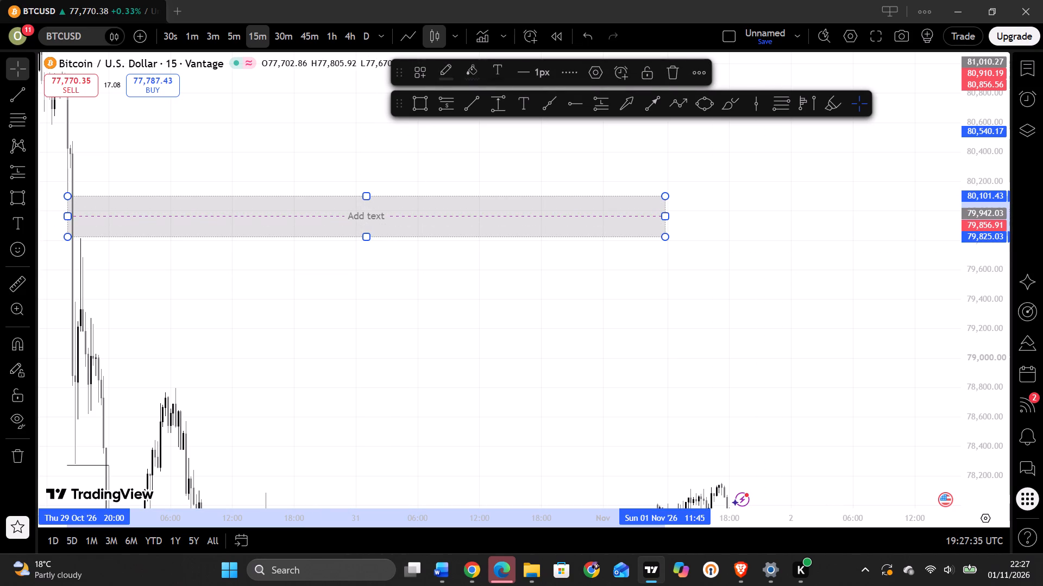
{"action": "type", "text": "FVG"}
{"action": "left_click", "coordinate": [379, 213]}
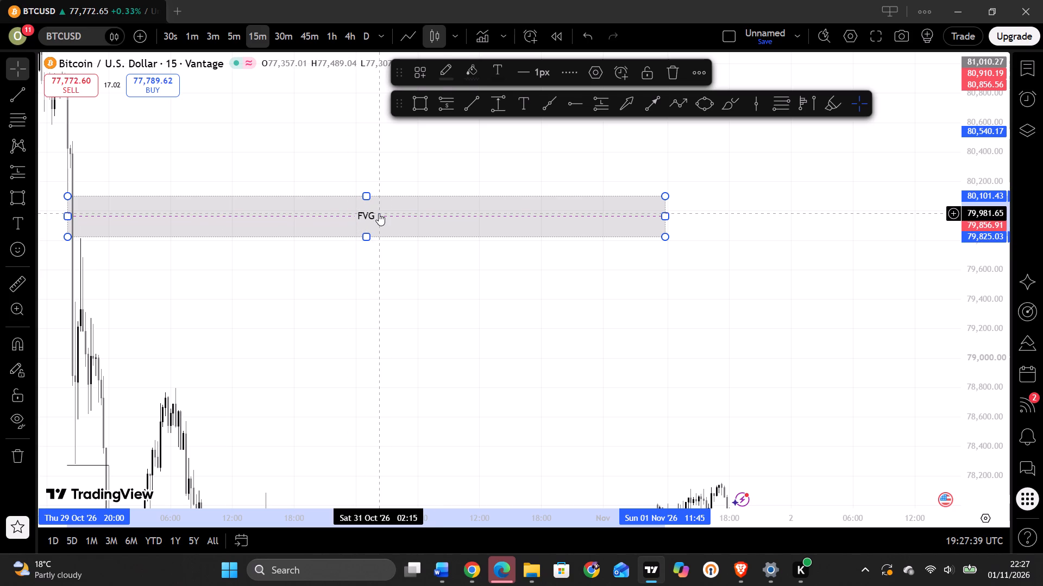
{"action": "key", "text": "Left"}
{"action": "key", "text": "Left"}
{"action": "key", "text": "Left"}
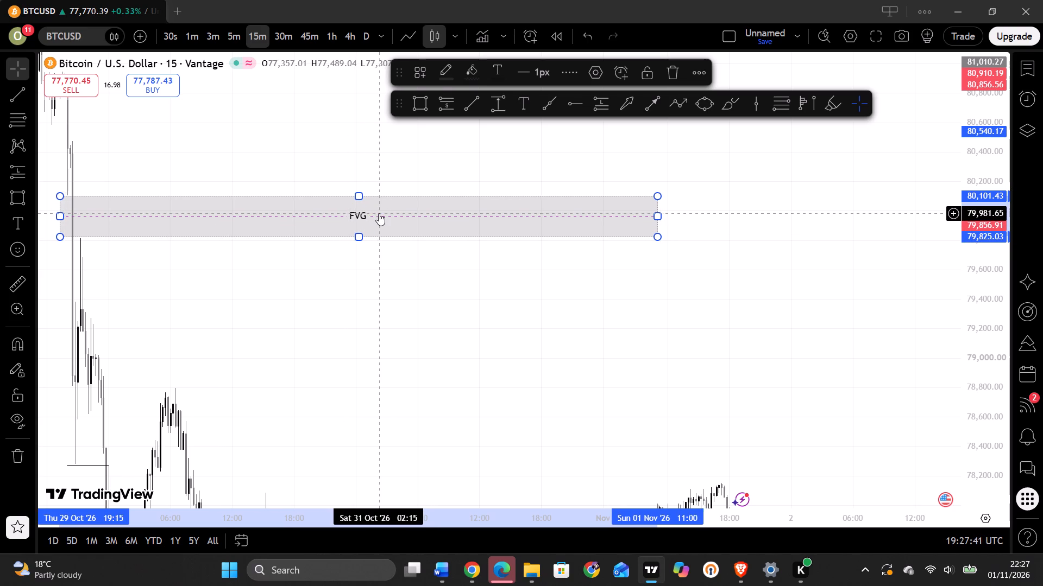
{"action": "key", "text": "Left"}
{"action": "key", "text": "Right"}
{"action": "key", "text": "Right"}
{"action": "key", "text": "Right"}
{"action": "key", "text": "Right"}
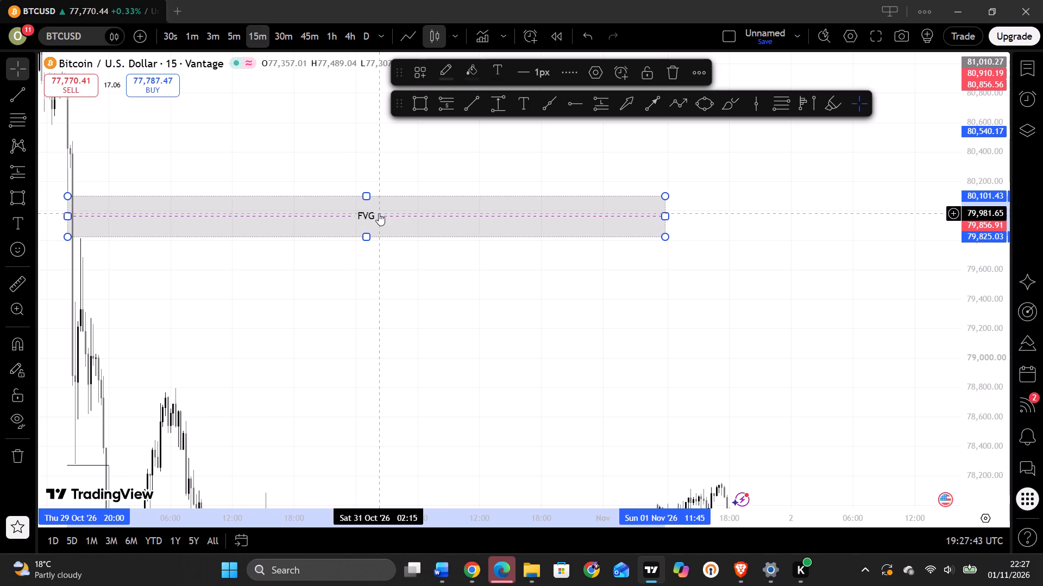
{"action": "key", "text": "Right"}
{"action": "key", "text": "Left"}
Insert "15 MIN" before the zone's existing text so the label reads "15 MIN FVG".
{"action": "left_click", "coordinate": [359, 217]}
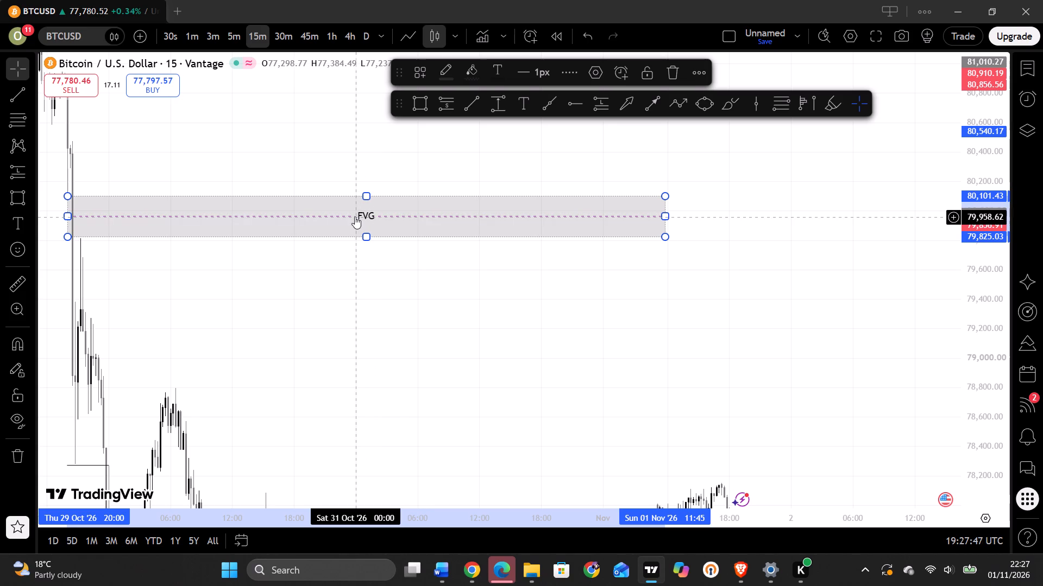
{"action": "left_click", "coordinate": [355, 216]}
{"action": "left_click", "coordinate": [355, 214]}
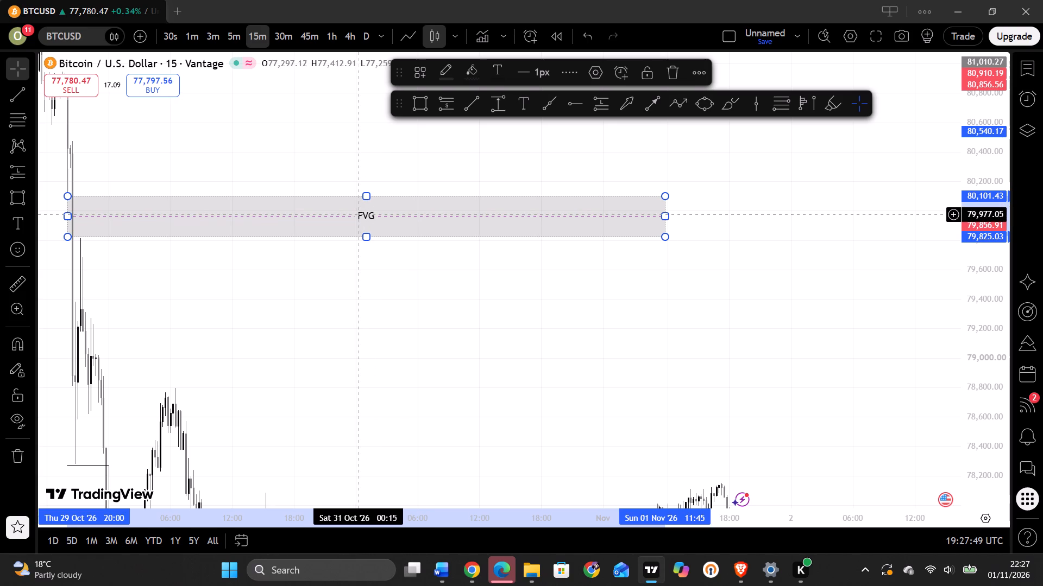
{"action": "left_click", "coordinate": [359, 214]}
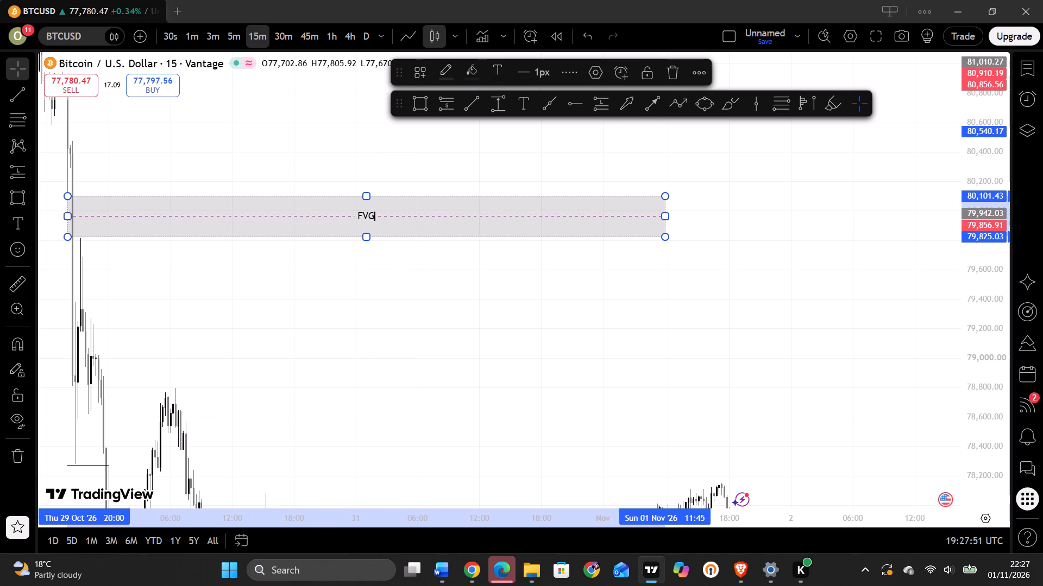
{"action": "left_click", "coordinate": [362, 216]}
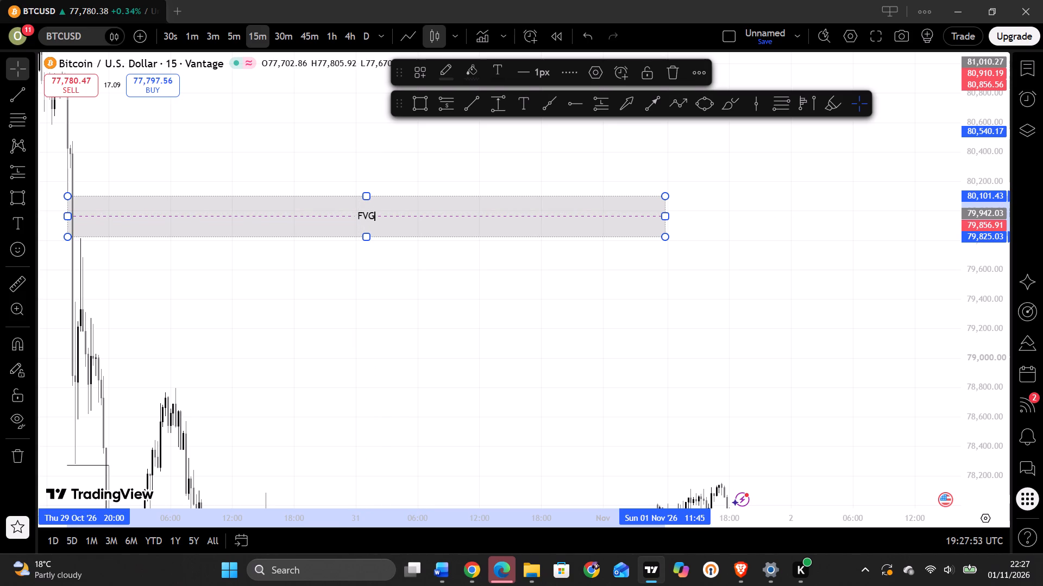
{"action": "left_click", "coordinate": [357, 216]}
{"action": "key", "text": "1"}
{"action": "type", "text": "5"}
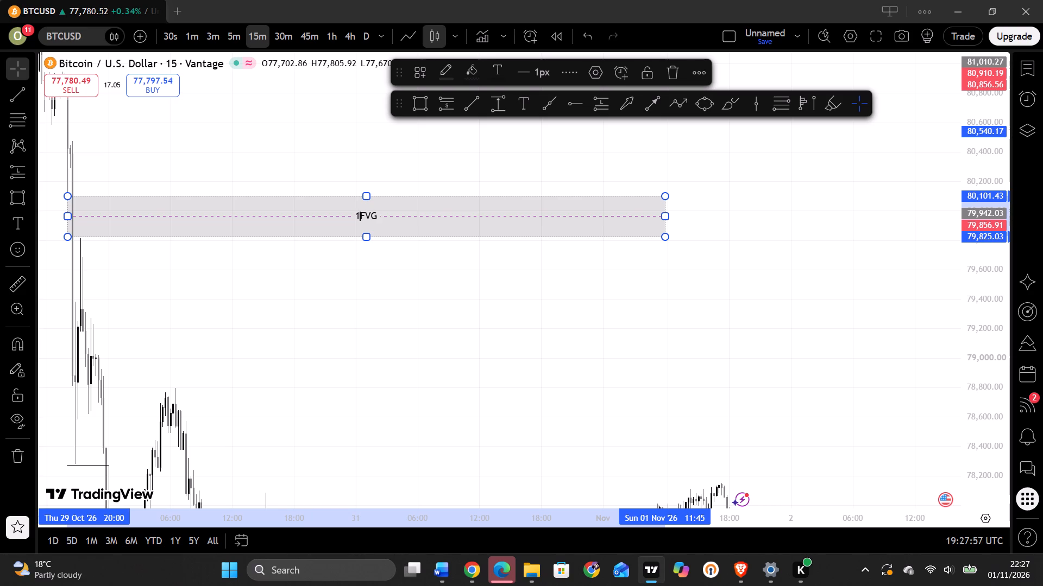
{"action": "key", "text": "space"}
{"action": "type", "text": "MIN"}
{"action": "key", "text": "space"}
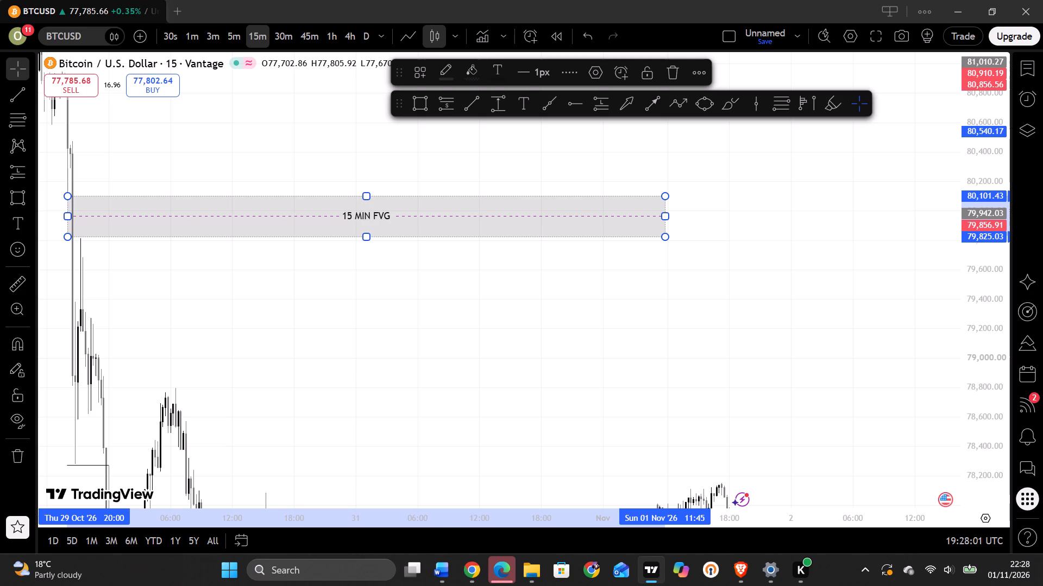
{"action": "left_click", "coordinate": [409, 272]}
Add a text note below the FVG zone at 30 Oct 22:45, about 79,079, beginning "For a valid Demnd zone/order block".
{"action": "left_click_drag", "start_coordinate": [355, 306], "coordinate": [460, 256]}
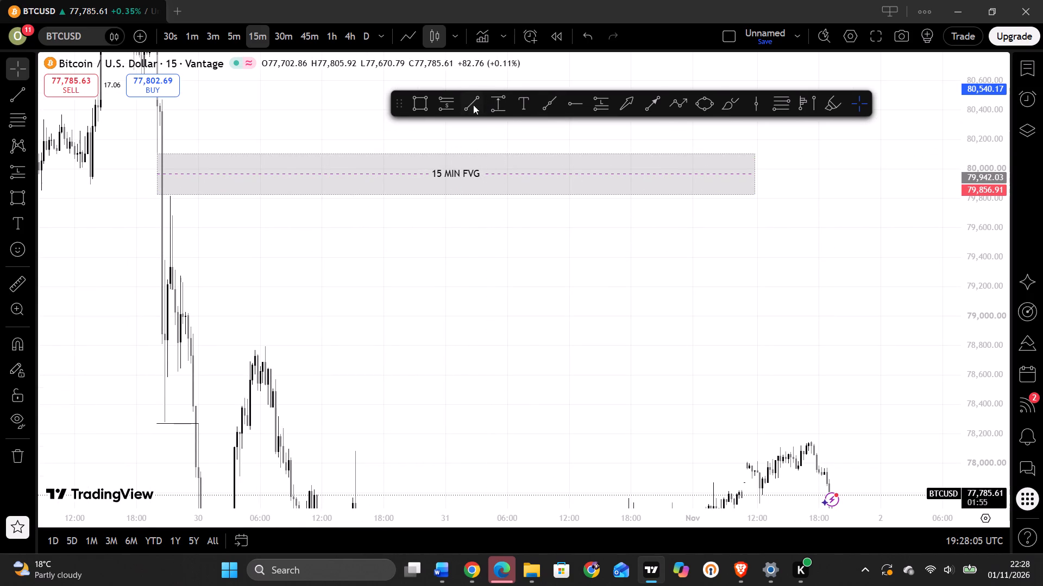
{"action": "left_click", "coordinate": [524, 109]}
{"action": "left_click", "coordinate": [432, 304]}
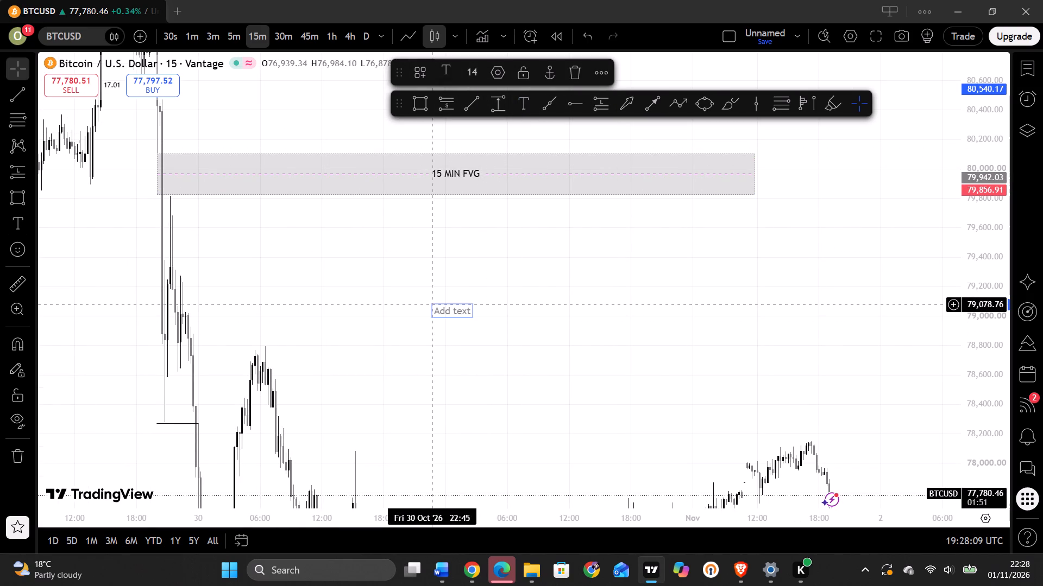
{"action": "key", "text": "f"}
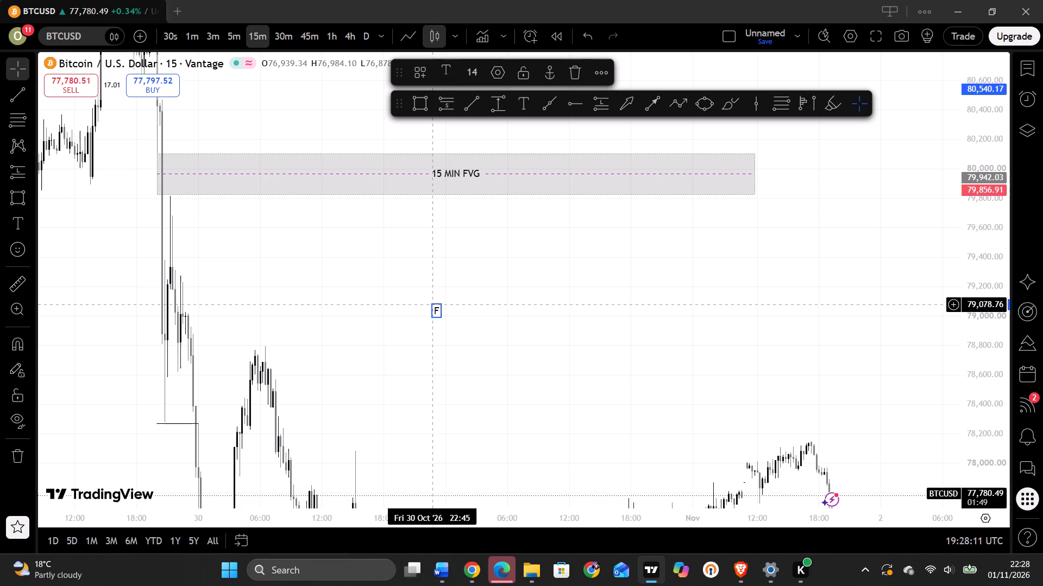
{"action": "key", "text": "o"}
{"action": "type", "text": "r a vl"}
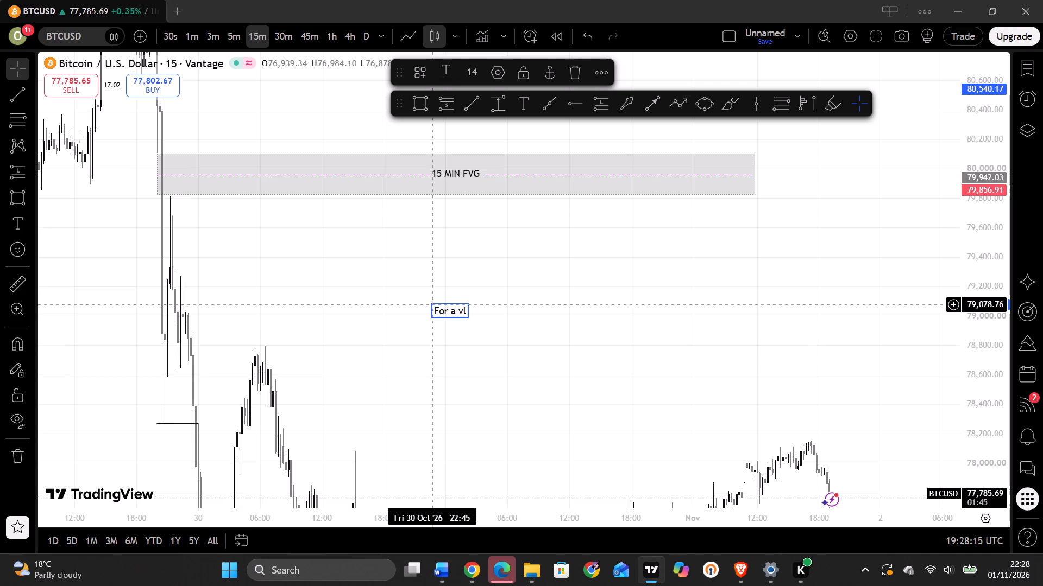
{"action": "key", "text": "BackSpace"}
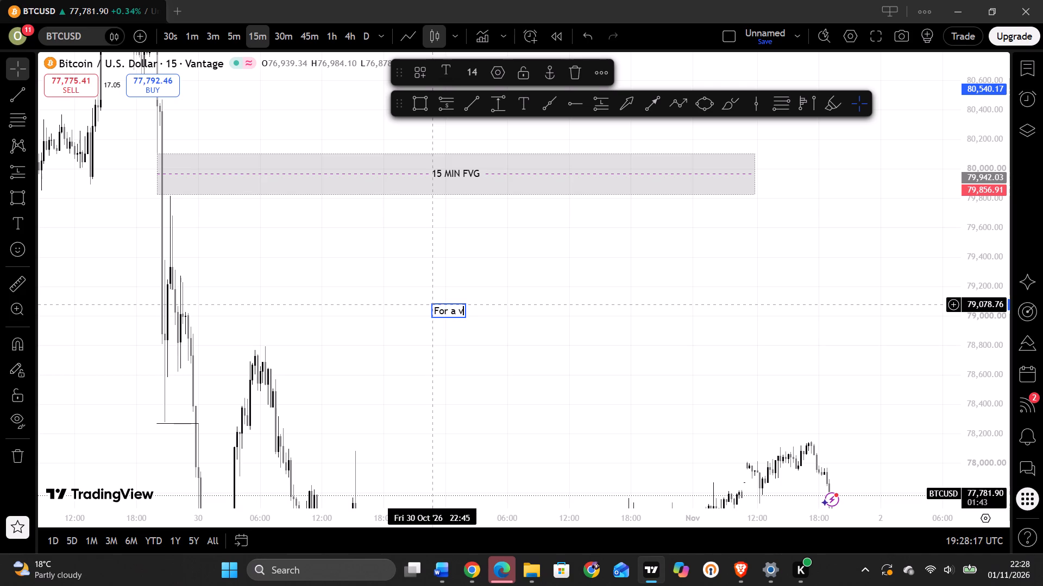
{"action": "type", "text": "alid"}
{"action": "key", "text": "space"}
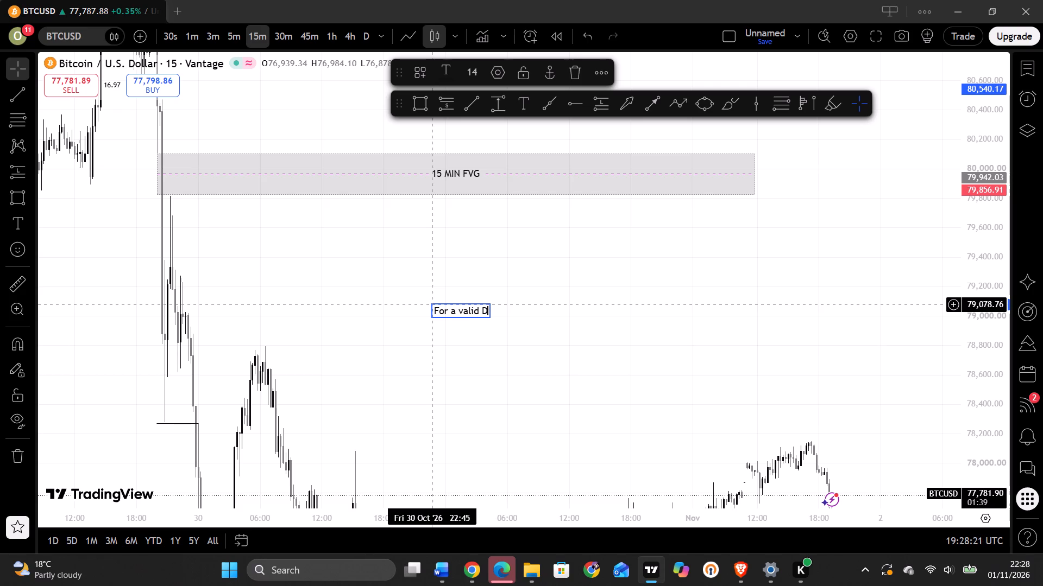
{"action": "type", "text": "emnd"}
{"action": "key", "text": "space"}
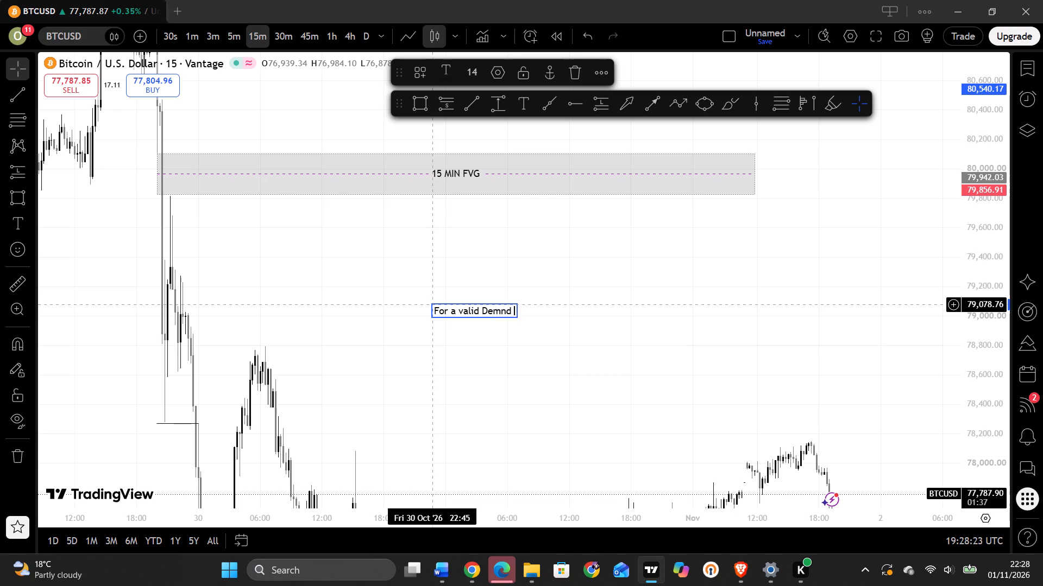
{"action": "type", "text": "zone"}
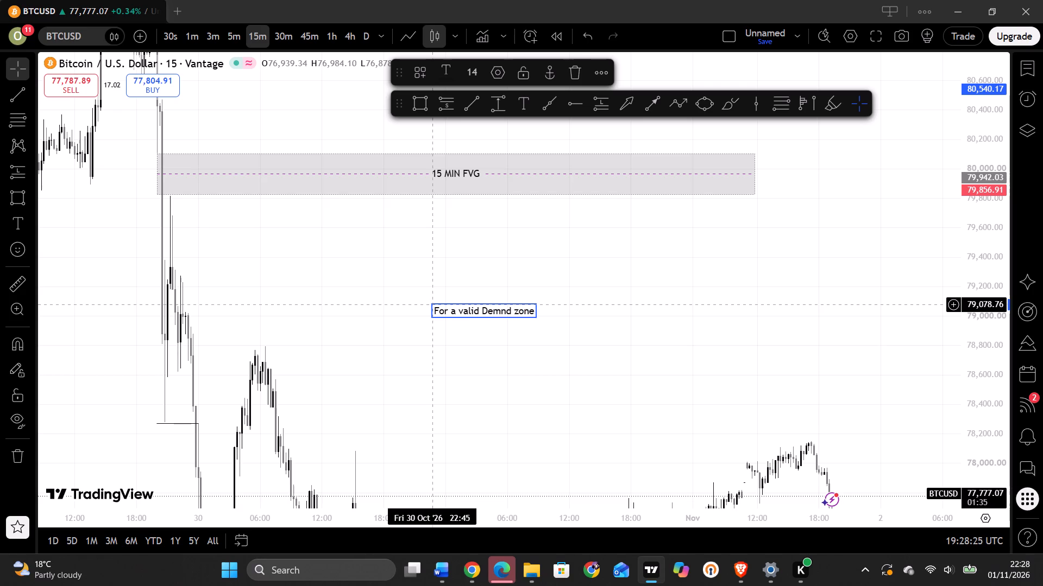
{"action": "key", "text": "slash"}
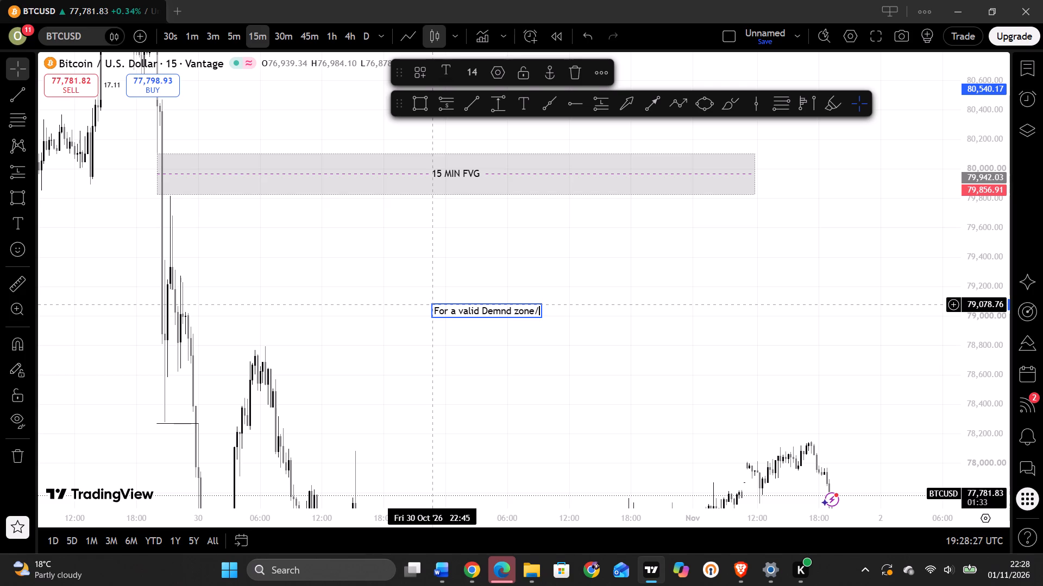
{"action": "type", "text": "order blo"}
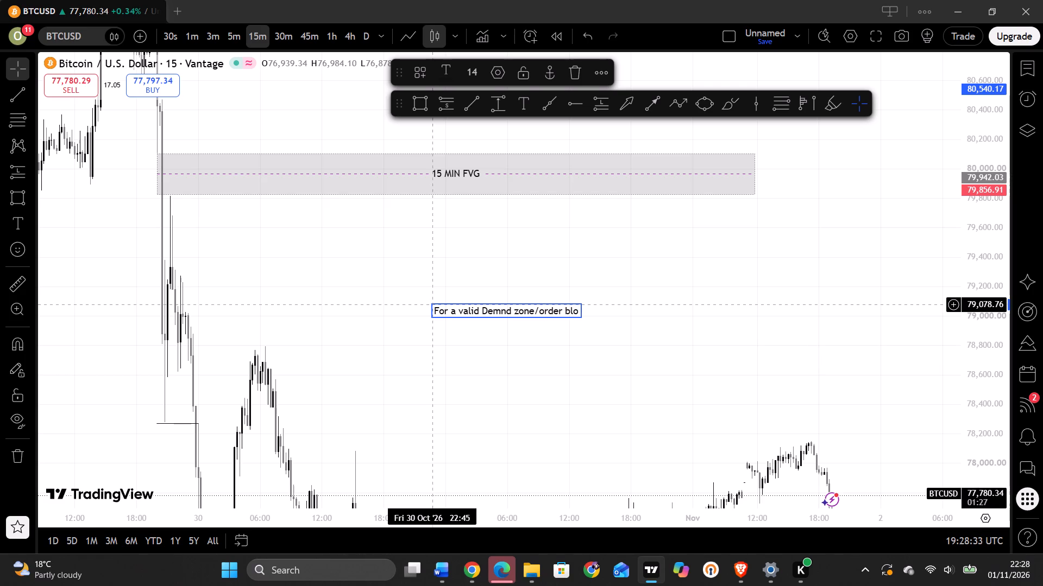
{"action": "type", "text": "ck"}
{"action": "key", "text": "space"}
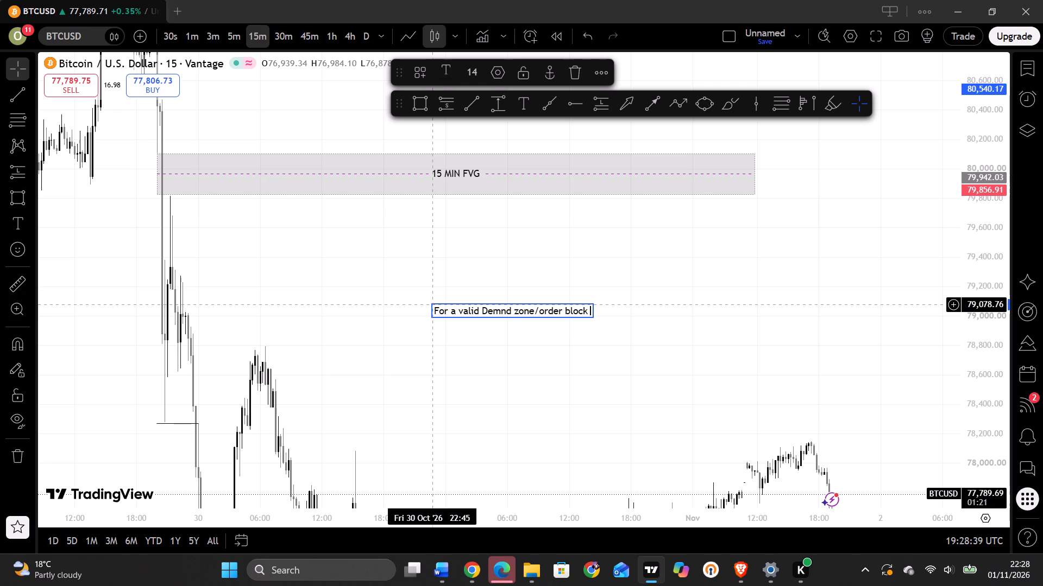
Continue the note with ",there must be a break of structure the the high that created the low".
{"action": "type", "text": ",there must be"}
{"action": "key", "text": "space"}
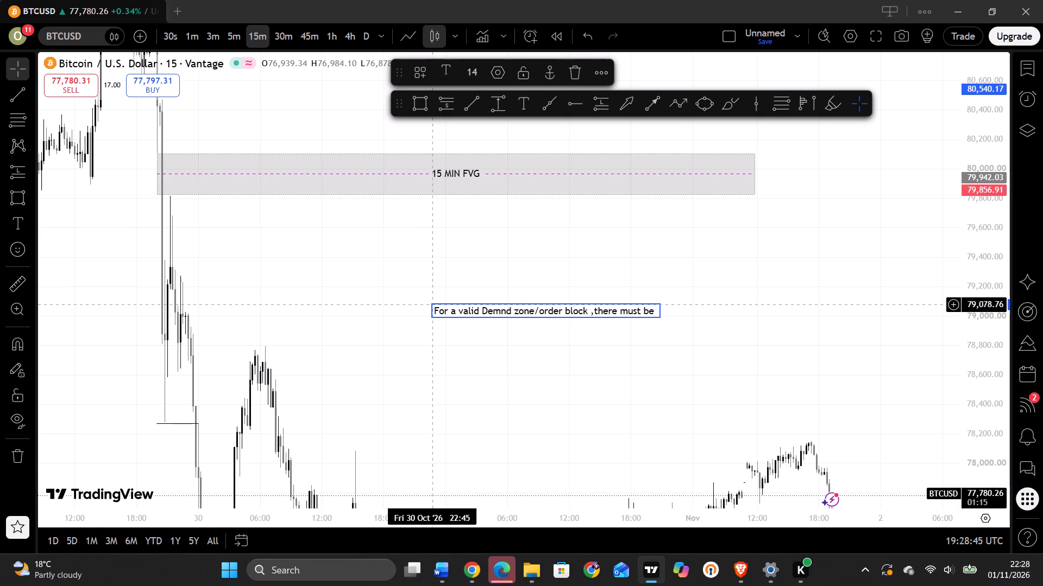
{"action": "type", "text": "a break of"}
{"action": "key", "text": "space"}
{"action": "type", "text": "structure the the"}
{"action": "key", "text": "space"}
{"action": "type", "text": "high"}
{"action": "key", "text": "space"}
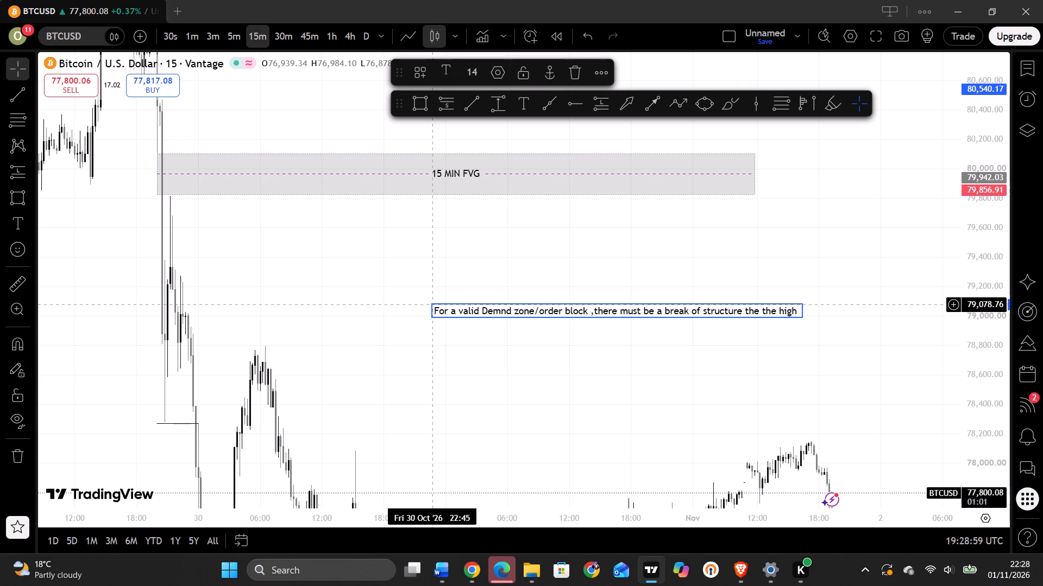
{"action": "key", "text": "g"}
{"action": "key", "text": "BackSpace"}
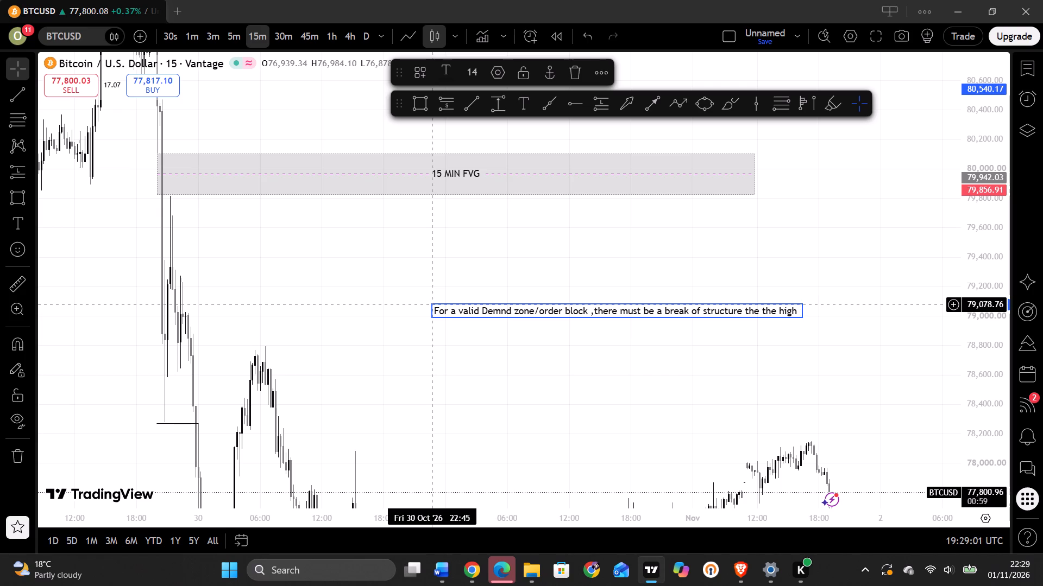
{"action": "type", "text": "that created the"}
{"action": "key", "text": "space"}
{"action": "type", "text": "low"}
{"action": "key", "text": "space"}
Extend the note with the sentence ".then there must be a liquidity on it".
{"action": "type", "text": ".then there must"}
{"action": "key", "text": "space"}
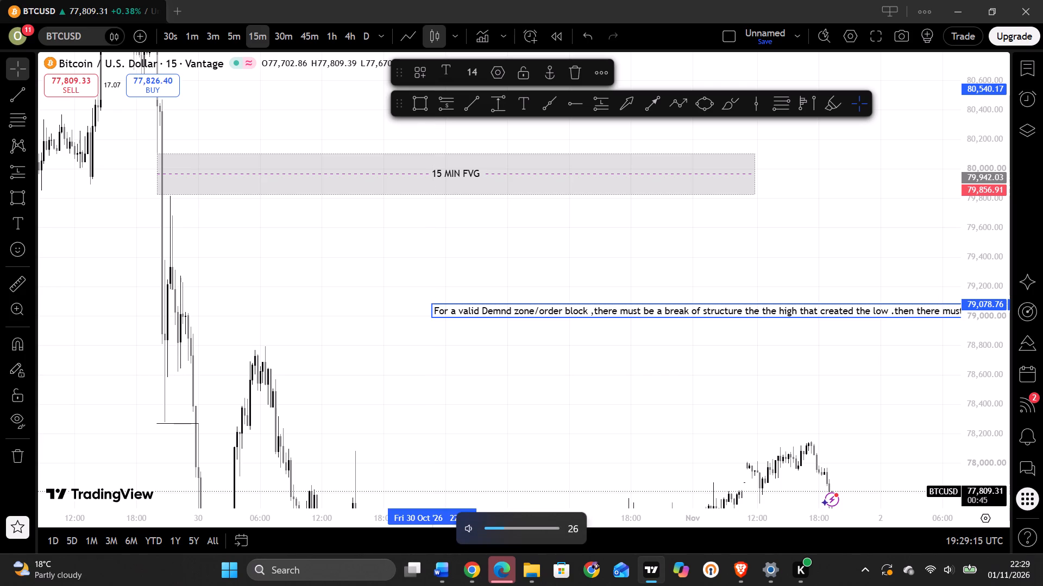
{"action": "key", "text": "b"}
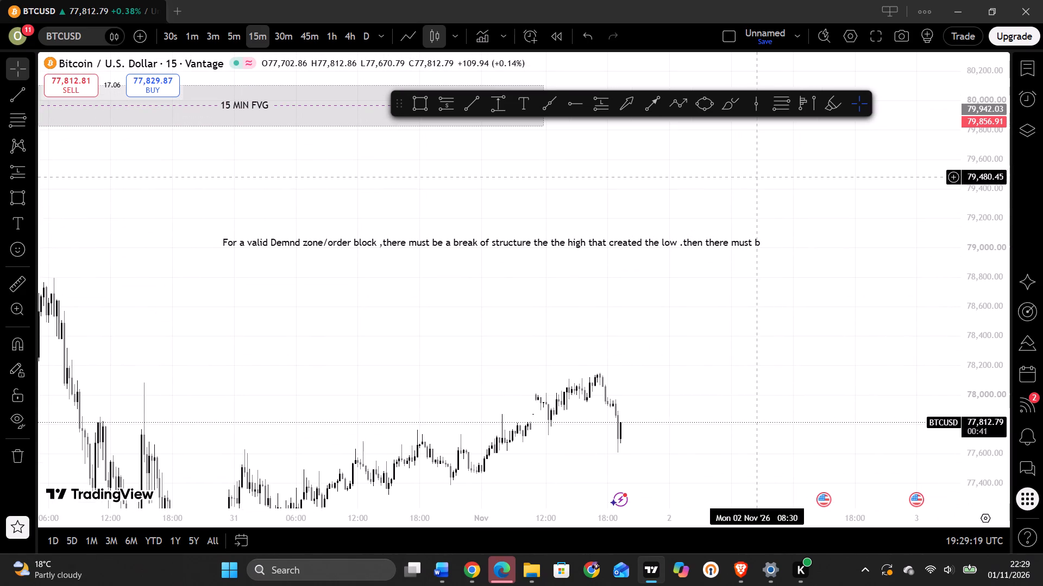
{"action": "left_click", "coordinate": [759, 242]}
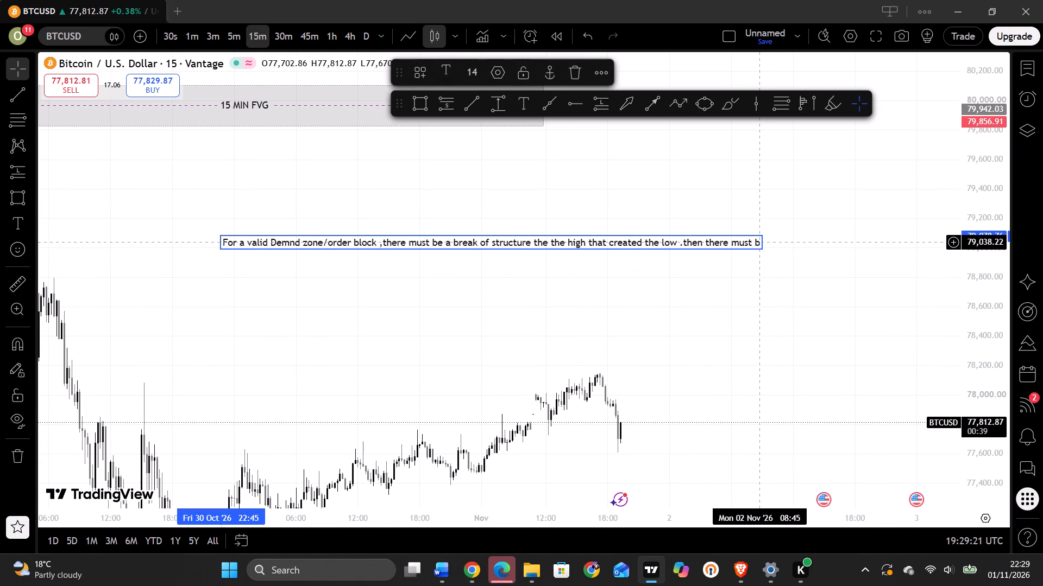
{"action": "left_click", "coordinate": [759, 242]}
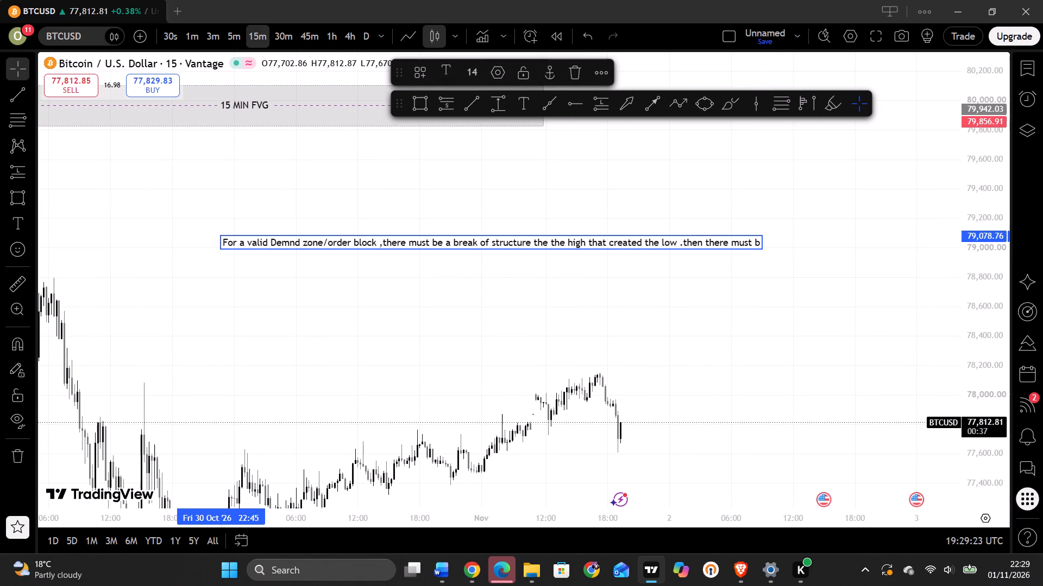
{"action": "type", "text": "e a liquidity"}
{"action": "key", "text": "space"}
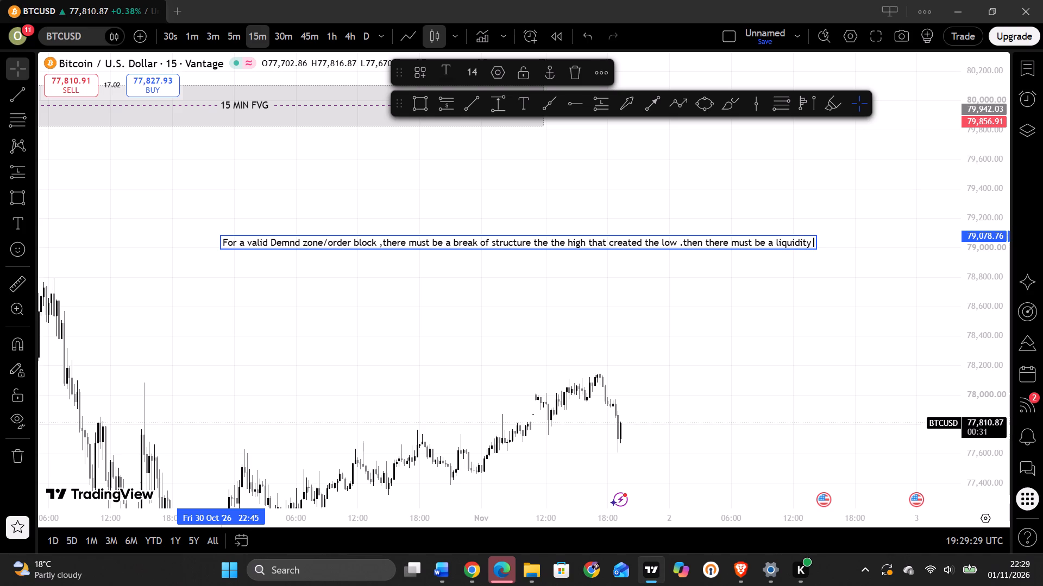
{"action": "type", "text": "on it"}
{"action": "key", "text": "space"}
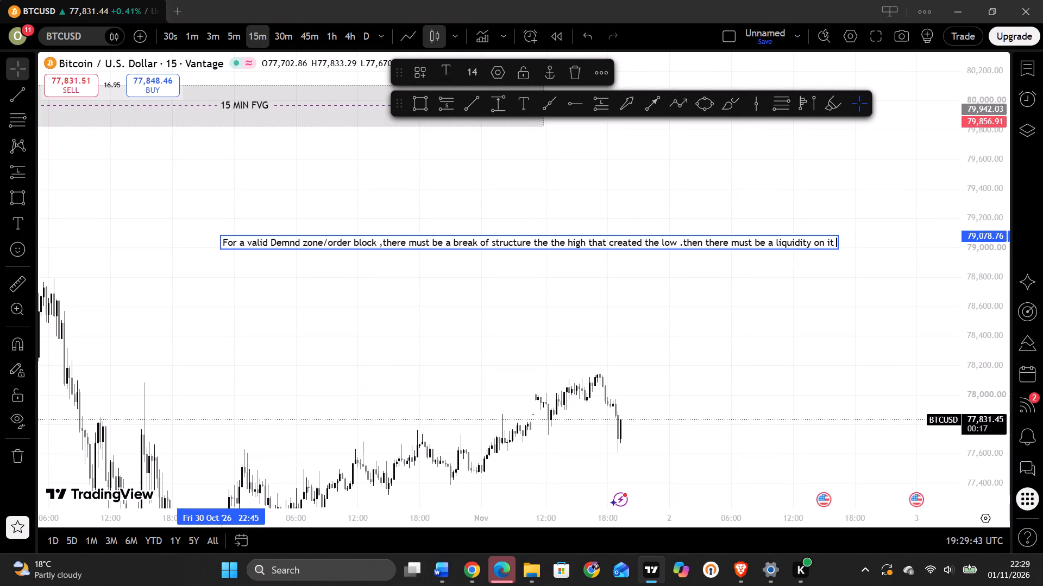
Extend the note with ".we then wait for the liquidity to be taken out then we have the".
{"action": "type", "text": ".we"}
{"action": "key", "text": "space"}
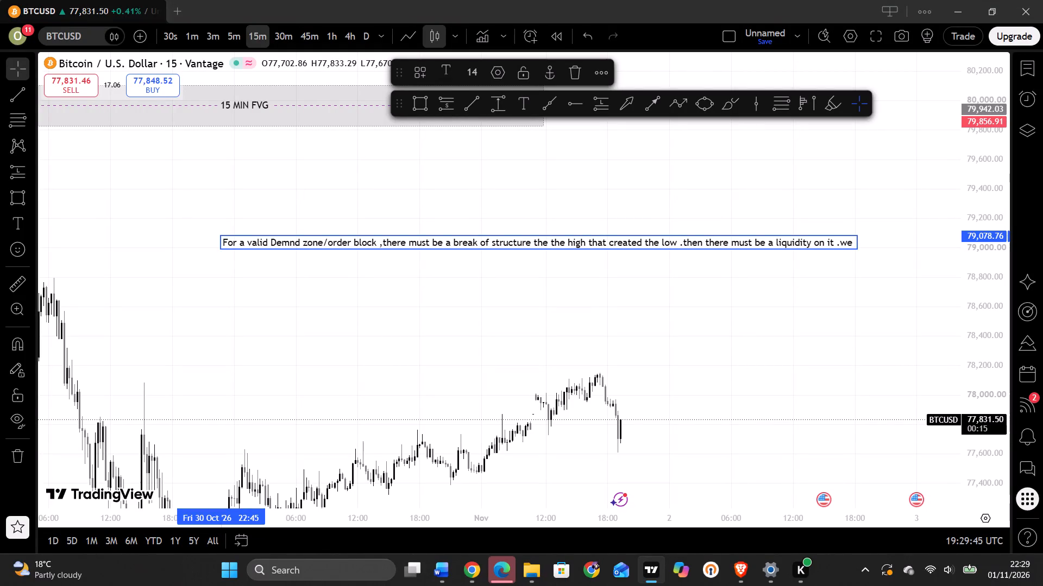
{"action": "type", "text": "the"}
{"action": "key", "text": "space"}
{"action": "key", "text": "BackSpace"}
{"action": "type", "text": "n wait for"}
{"action": "key", "text": "space"}
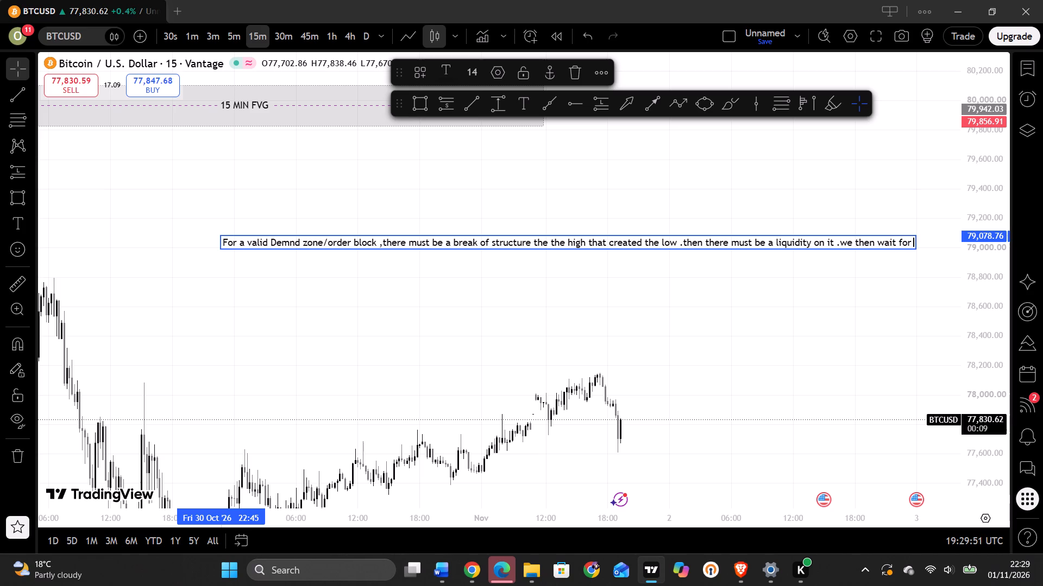
{"action": "type", "text": "the liq"}
{"action": "key", "text": "space"}
{"action": "key", "text": "BackSpace"}
{"action": "type", "text": "uidity to be taken out then"}
{"action": "key", "text": "space"}
{"action": "type", "text": "we"}
{"action": "key", "text": "space"}
{"action": "type", "text": "have the"}
{"action": "key", "text": "space"}
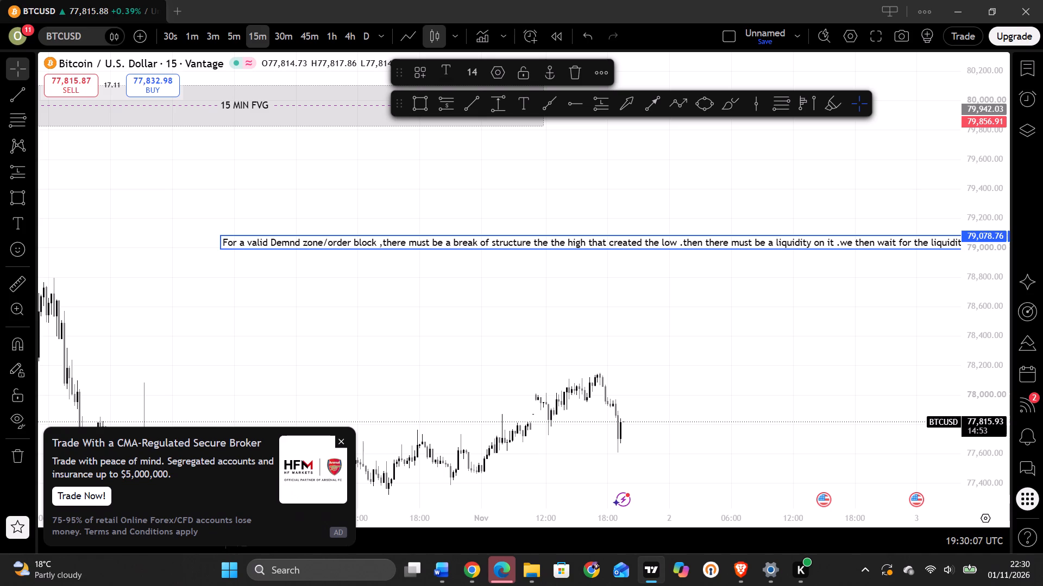
Start a second line in the note reading "confirmtion then get into the".
{"action": "key", "text": "Return"}
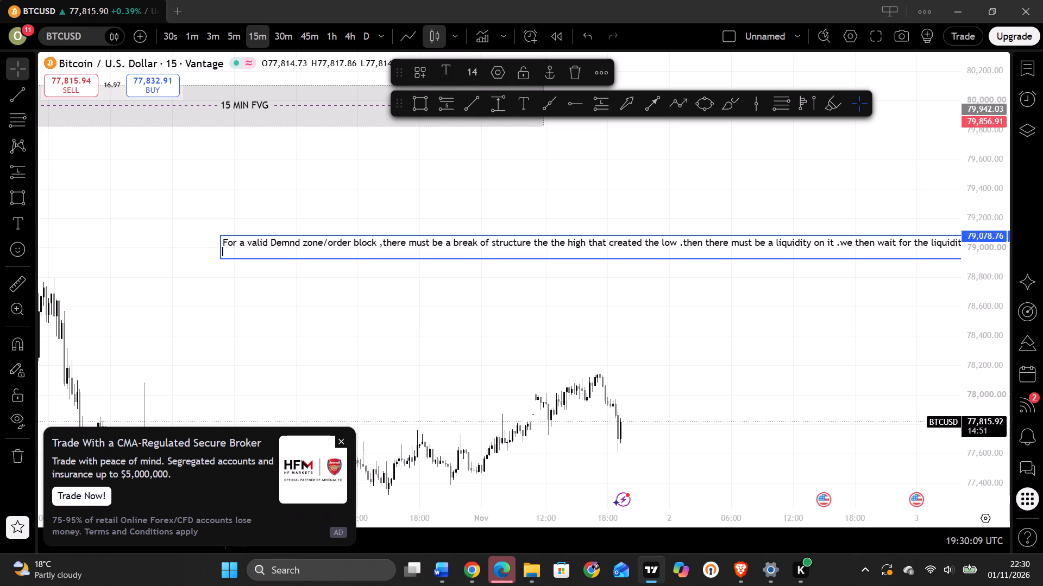
{"action": "type", "text": "confirmtion then get it"}
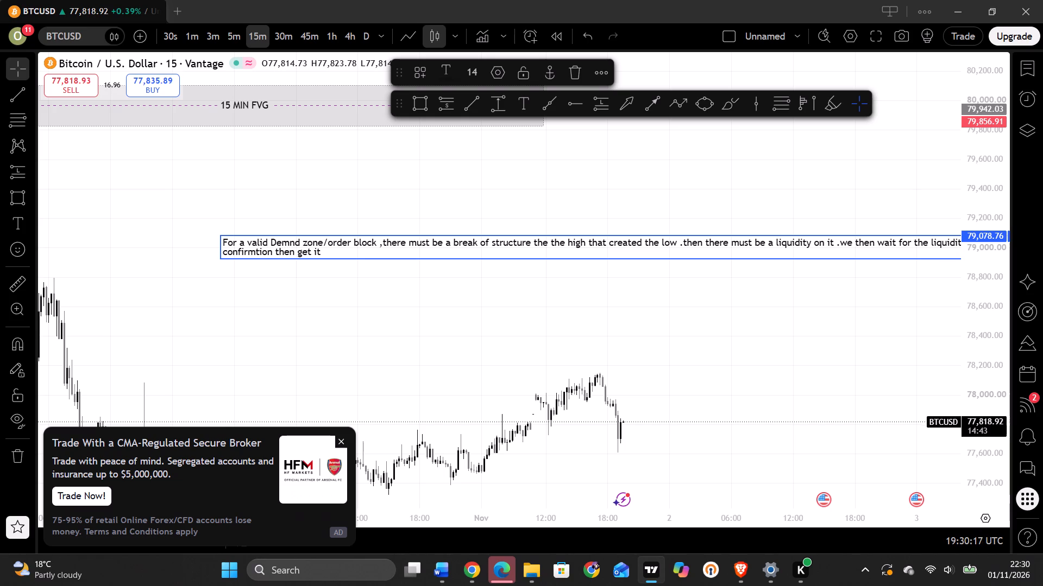
{"action": "key", "text": "BackSpace"}
{"action": "type", "text": "nto"}
{"action": "key", "text": "space"}
{"action": "type", "text": "the"}
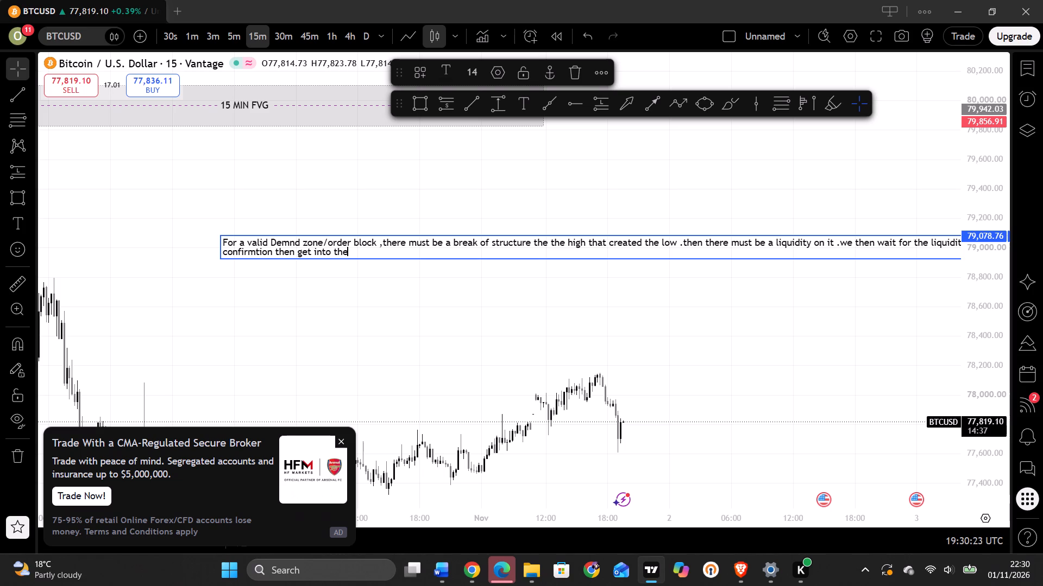
Close the broker advertisement covering the chart.
{"action": "left_click", "coordinate": [342, 440]}
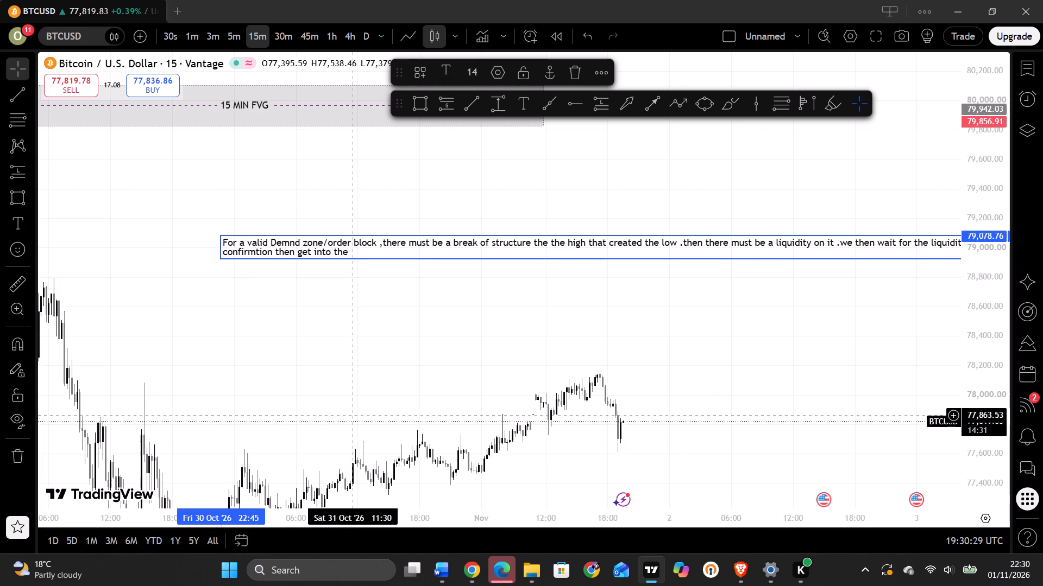
Continue the second line of the demand-zone note after "get into the" with "trade with proper risk management".
{"action": "left_click", "coordinate": [346, 288]}
{"action": "left_click", "coordinate": [350, 250]}
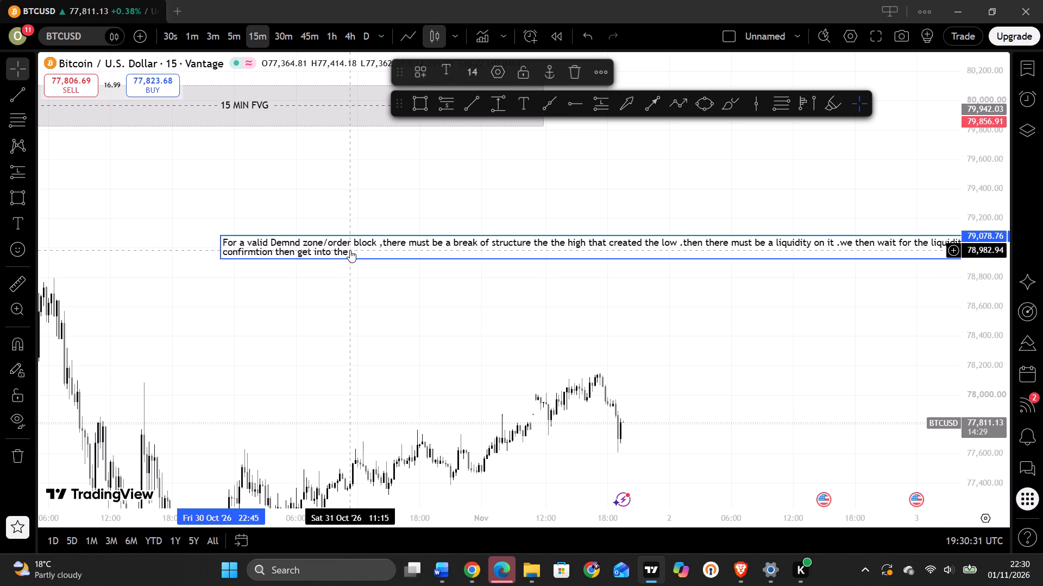
{"action": "left_click", "coordinate": [349, 250]}
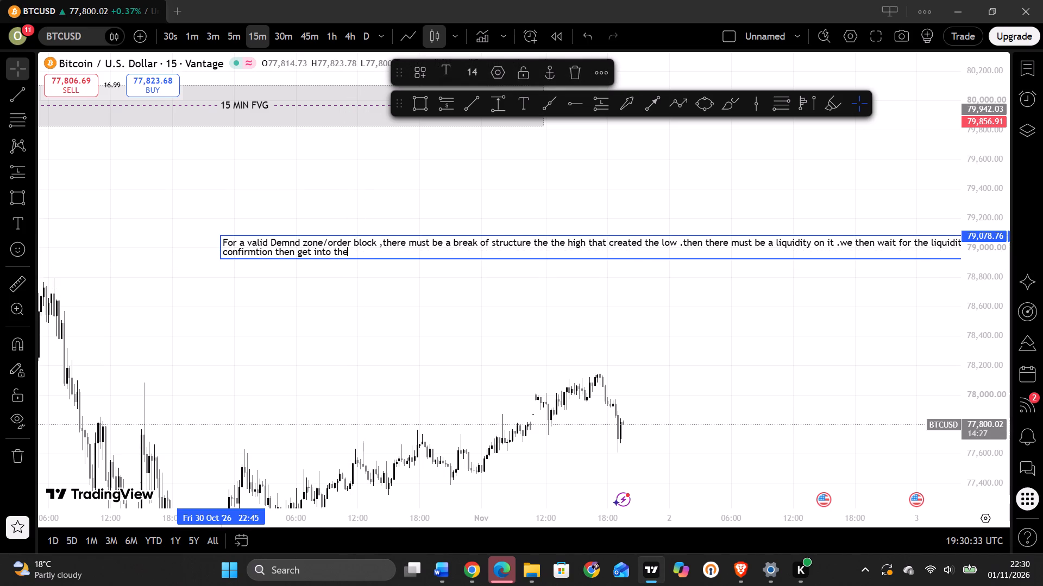
{"action": "key", "text": "space"}
{"action": "type", "text": "trade"}
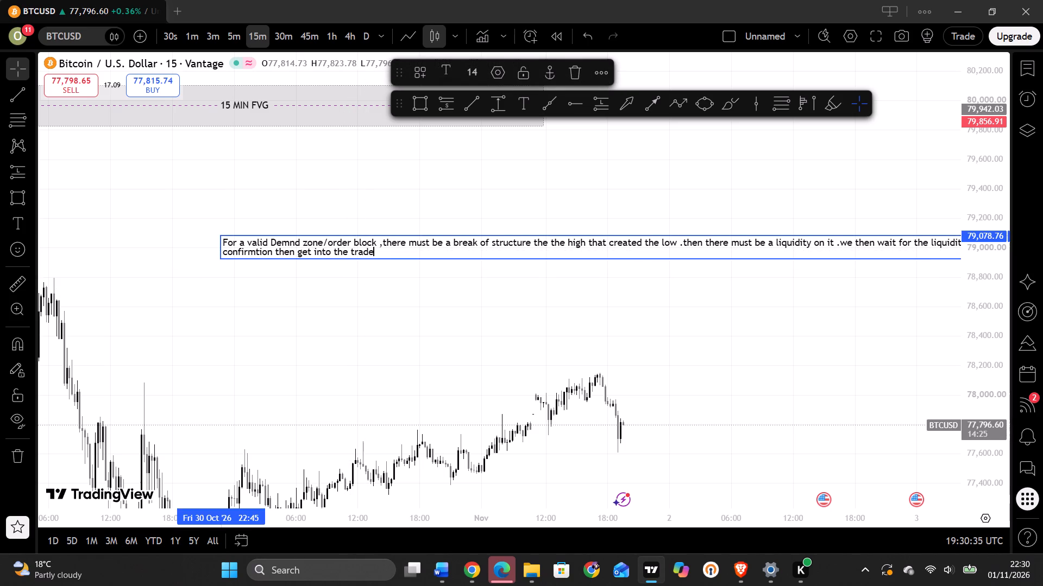
{"action": "key", "text": "space"}
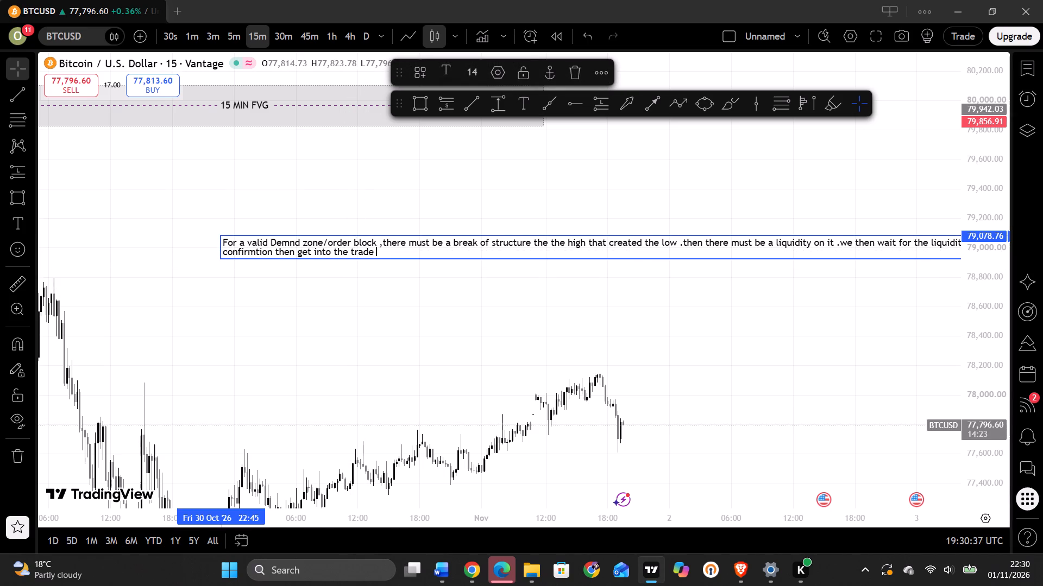
{"action": "key", "text": "space"}
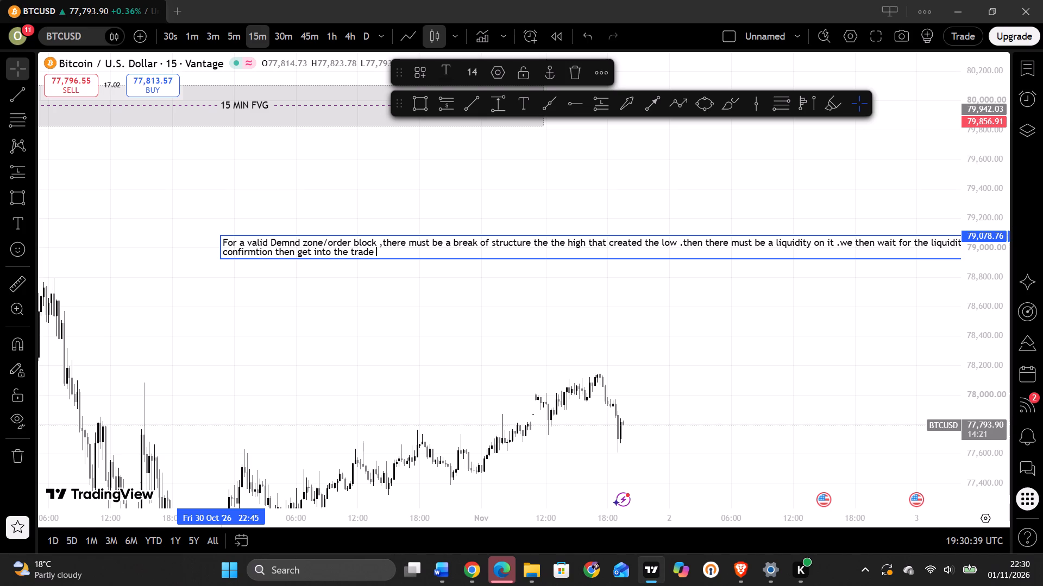
{"action": "type", "text": "with"}
{"action": "key", "text": "space"}
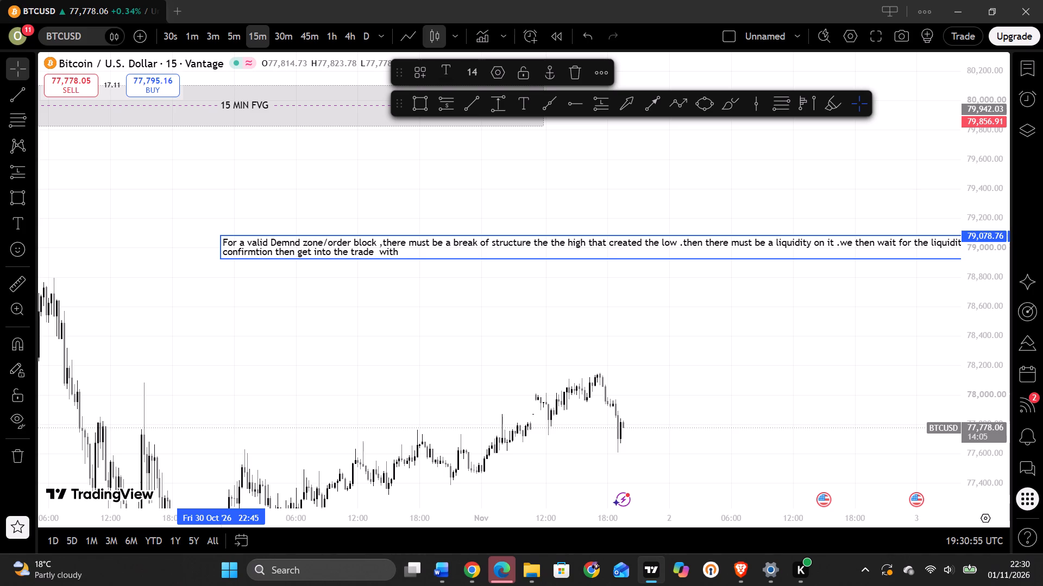
{"action": "type", "text": "prp"}
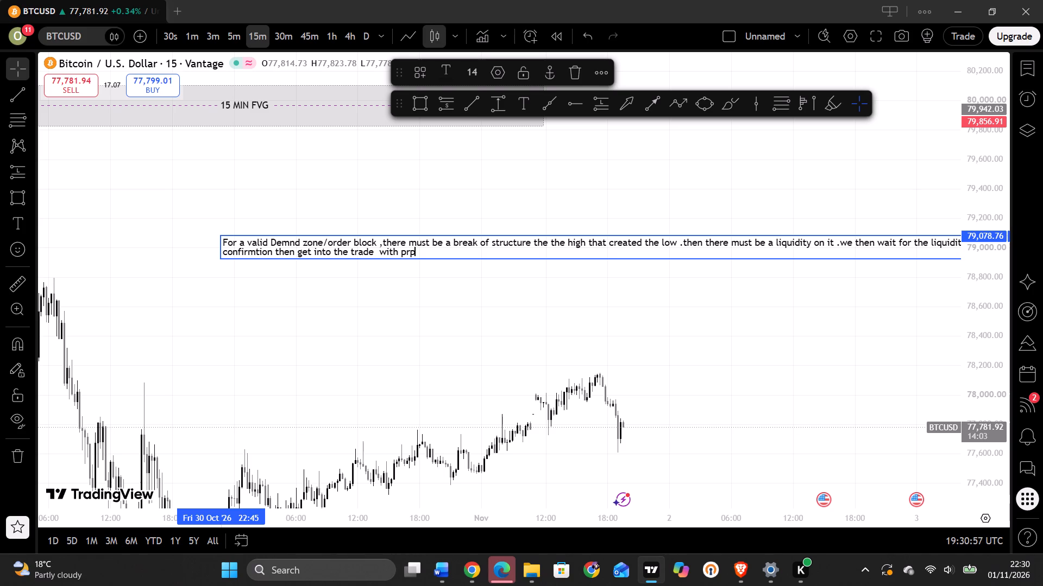
{"action": "key", "text": "BackSpace"}
{"action": "type", "text": "oper risk manage"}
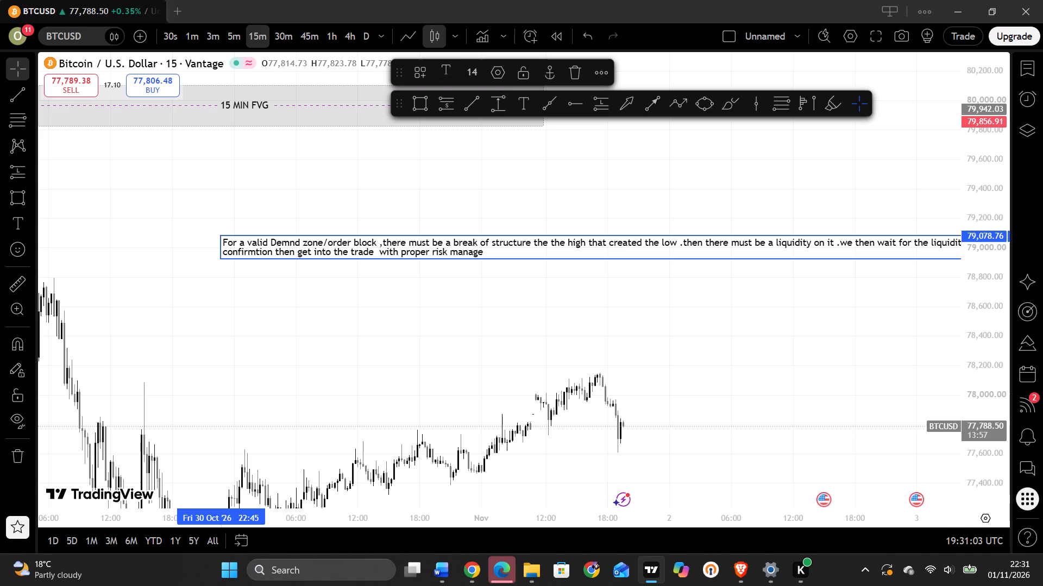
{"action": "type", "text": "ment"}
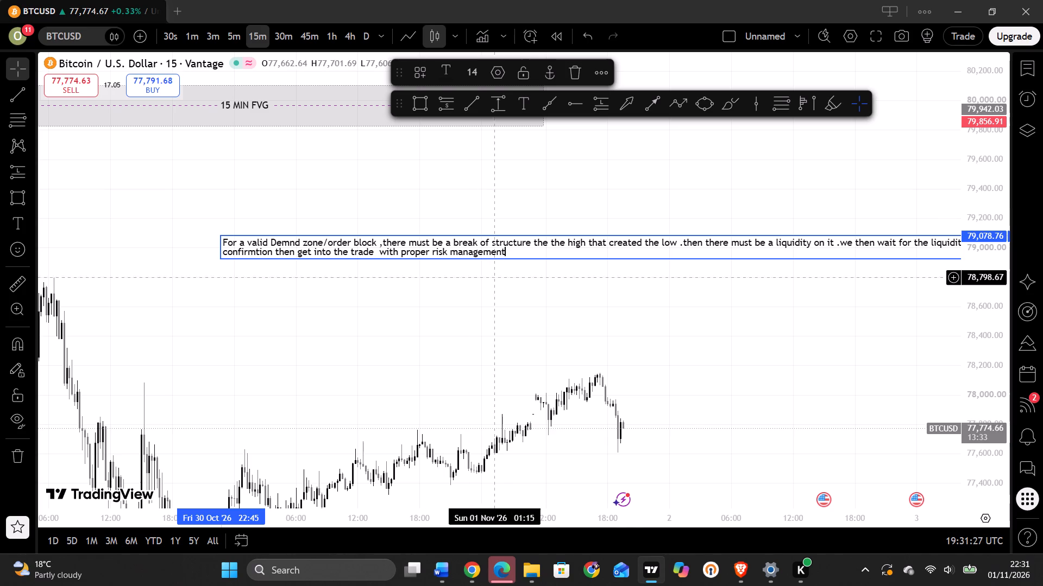
End the note's last sentence with a full stop after "management" and finish editing the text.
{"action": "left_click", "coordinate": [508, 244]}
{"action": "left_click", "coordinate": [508, 256]}
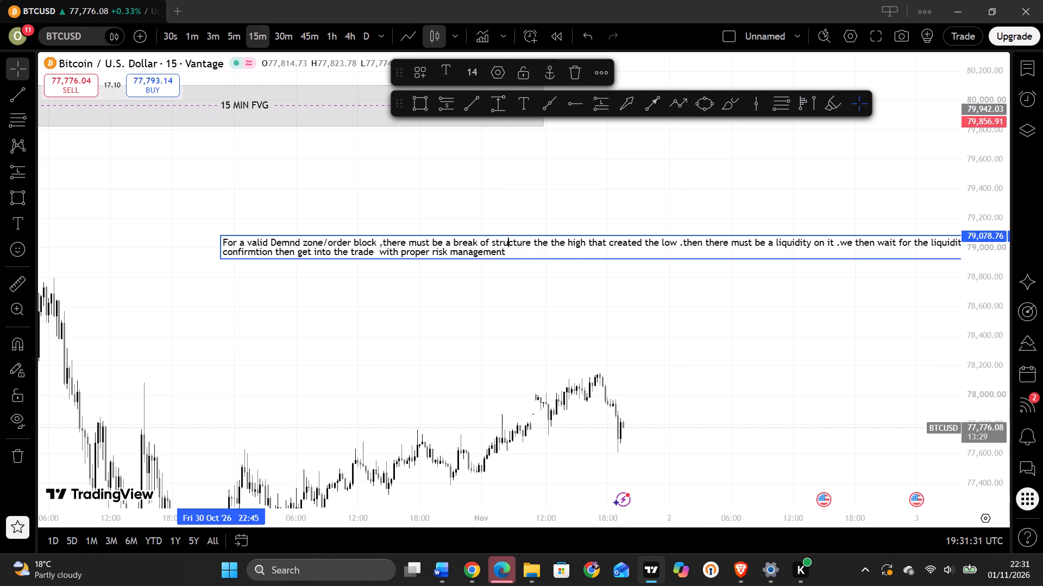
{"action": "key", "text": "period"}
{"action": "key", "text": "space"}
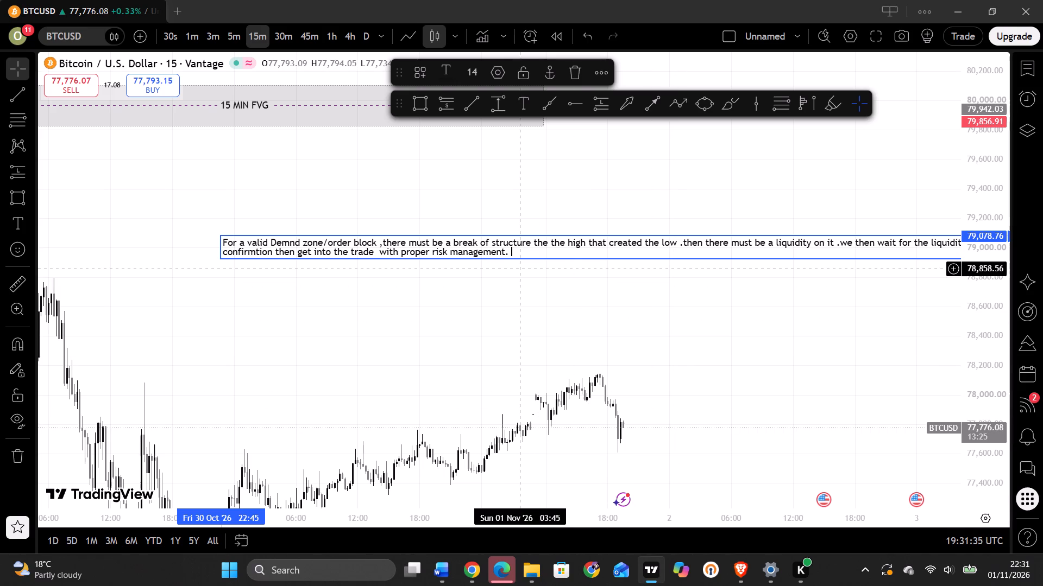
{"action": "left_click", "coordinate": [520, 268]}
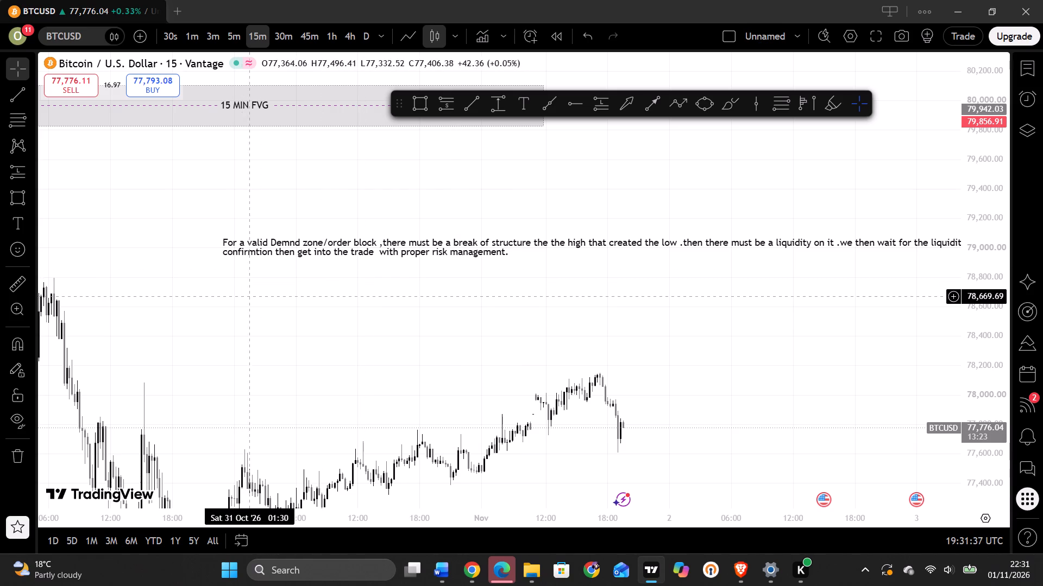
{"action": "left_click", "coordinate": [317, 300]}
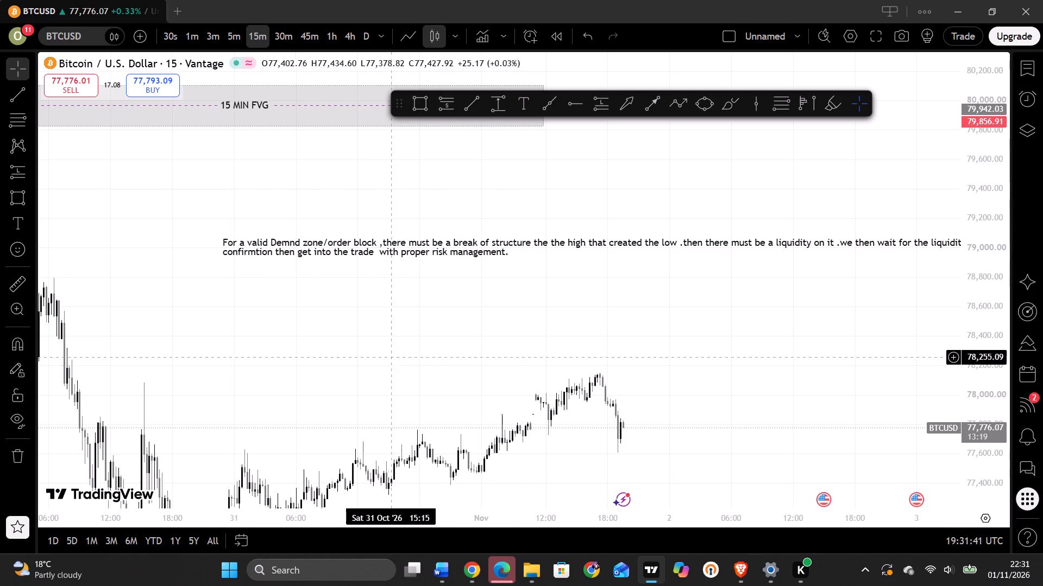
{"action": "left_click", "coordinate": [387, 354]}
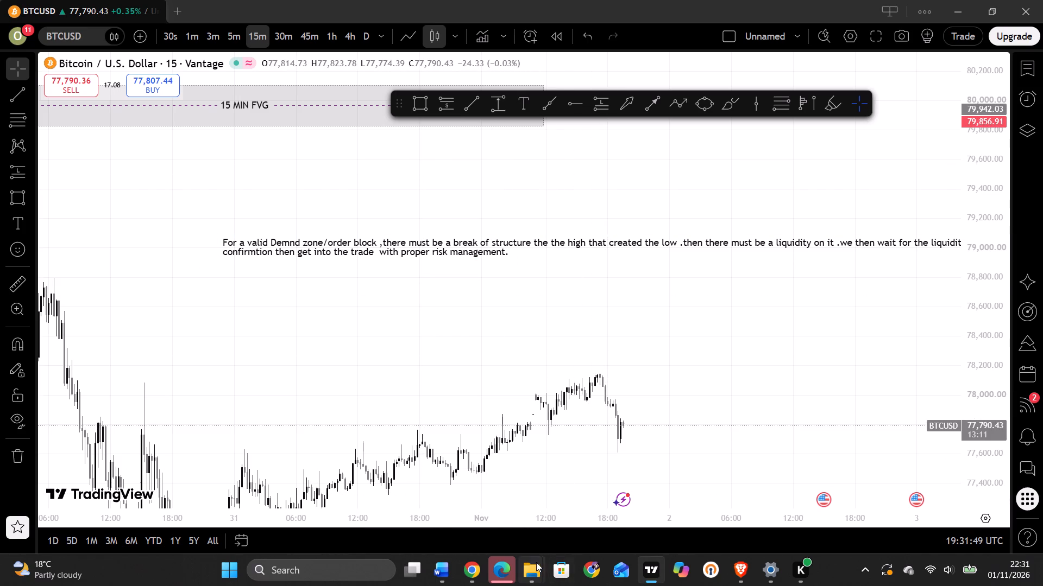
Switch to Chrome's trading principles answer and clear the text selection there.
{"action": "left_click", "coordinate": [469, 571]}
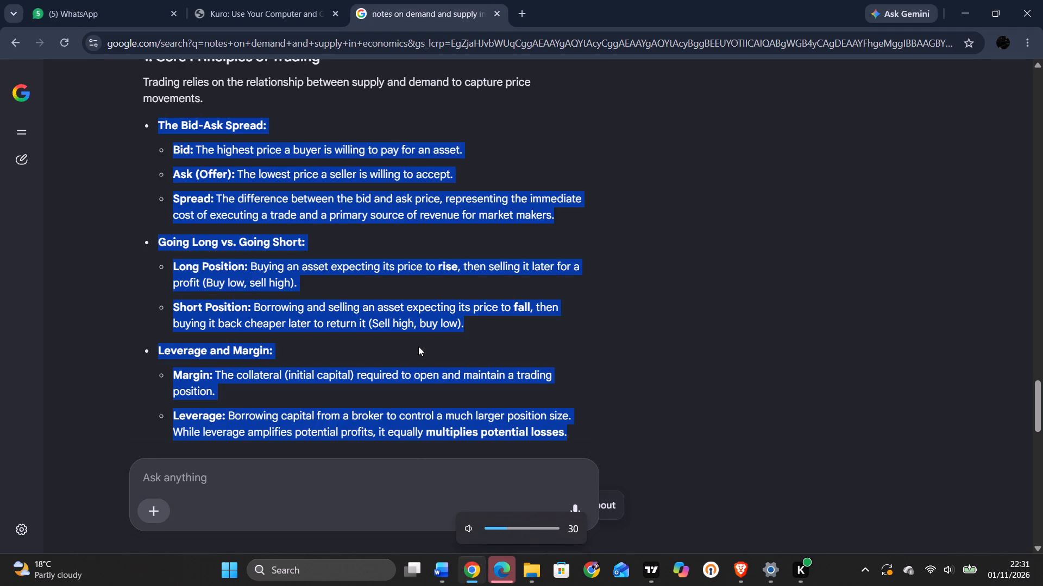
{"action": "left_click", "coordinate": [670, 219]}
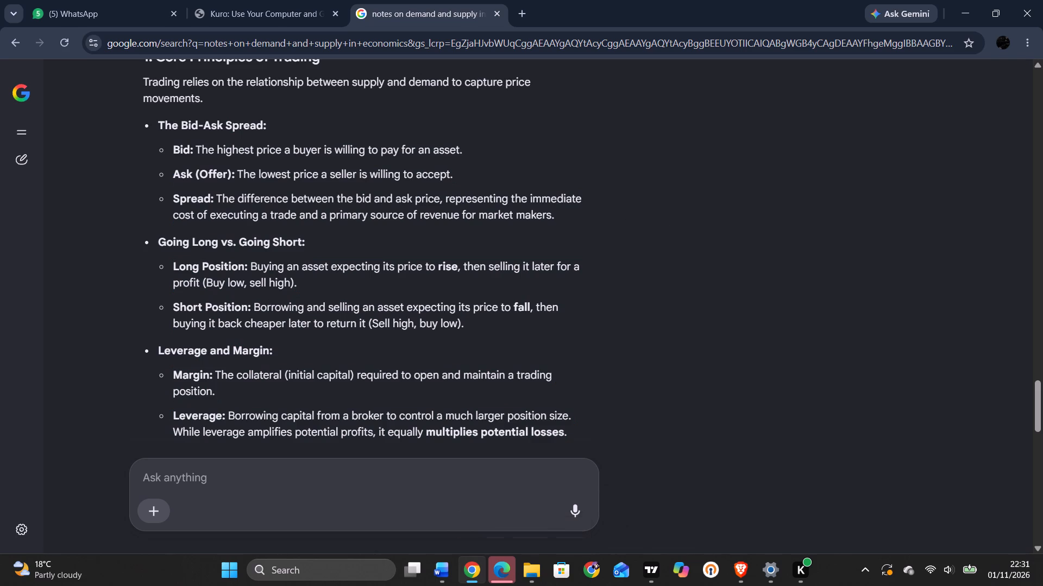
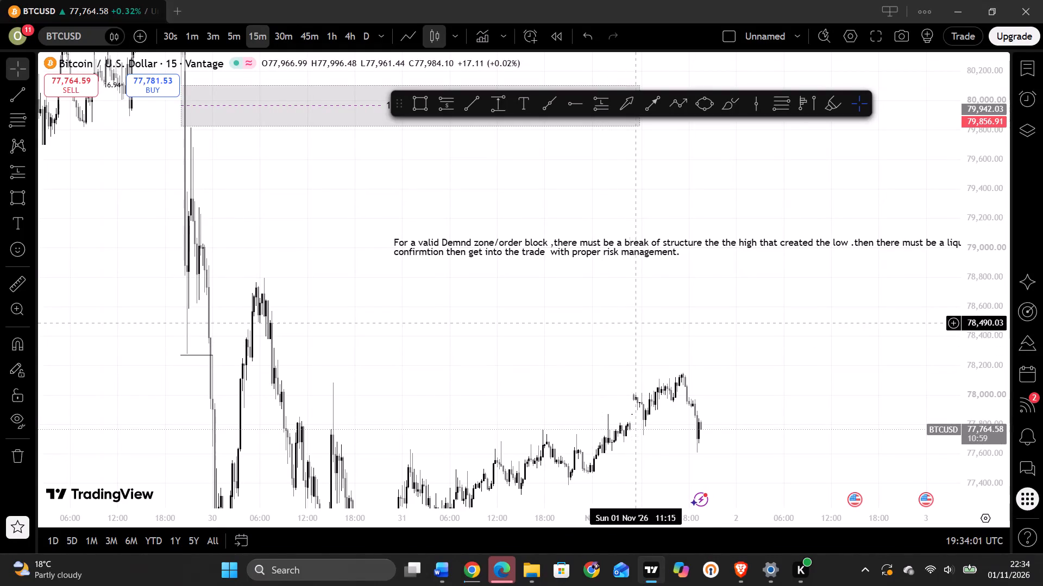
On the 45-minute chart, draw a trend line above the late rising highs from about 77,394 on 30 Oct to 78,214 on 1 Nov.
{"action": "scroll", "coordinate": [568, 268], "scroll_direction": "down", "scroll_amount": 1}
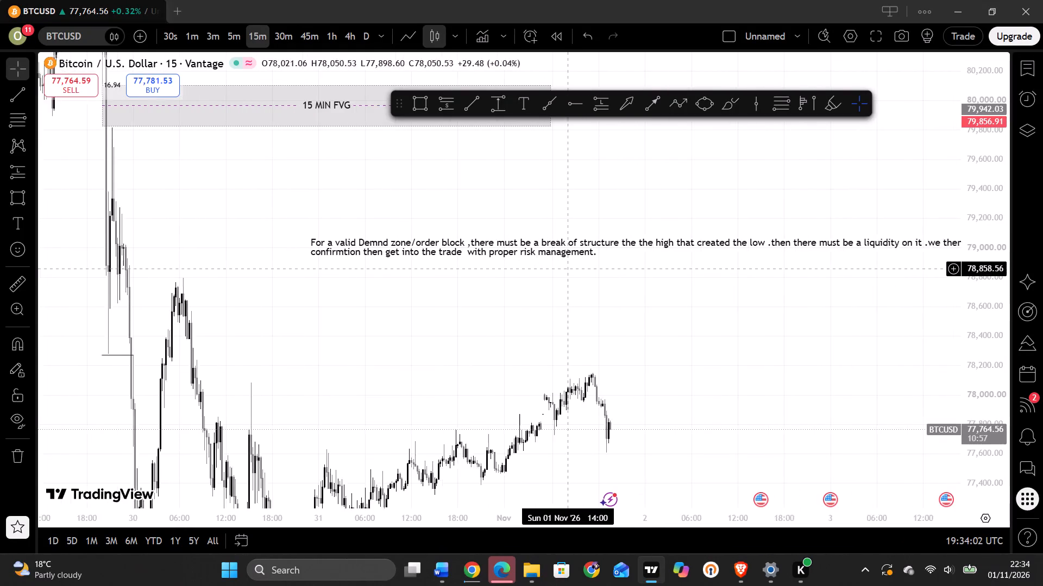
{"action": "scroll", "coordinate": [568, 268], "scroll_direction": "down", "scroll_amount": 1}
{"action": "left_click", "coordinate": [283, 36]}
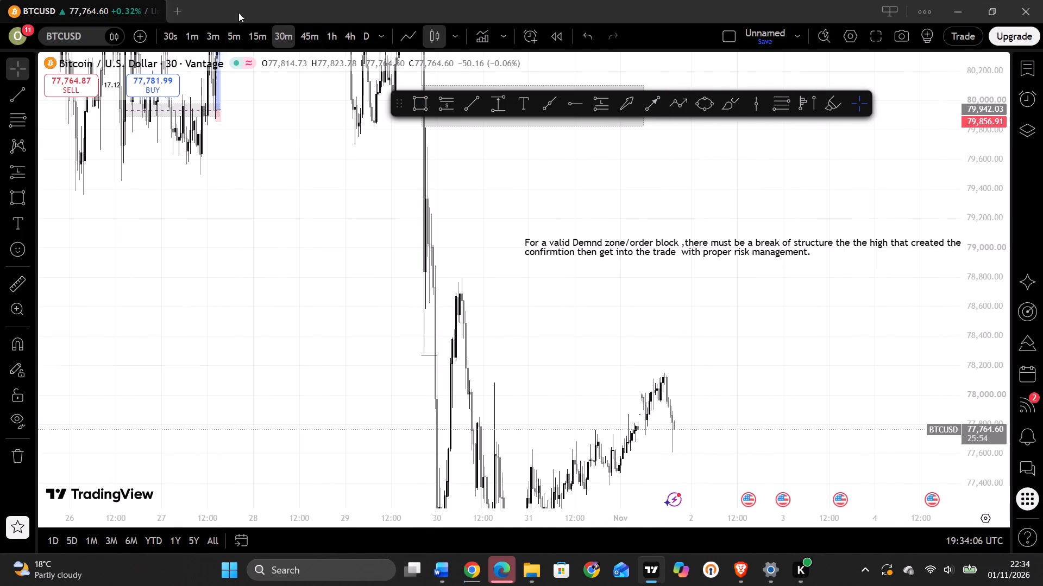
{"action": "left_click", "coordinate": [260, 34]}
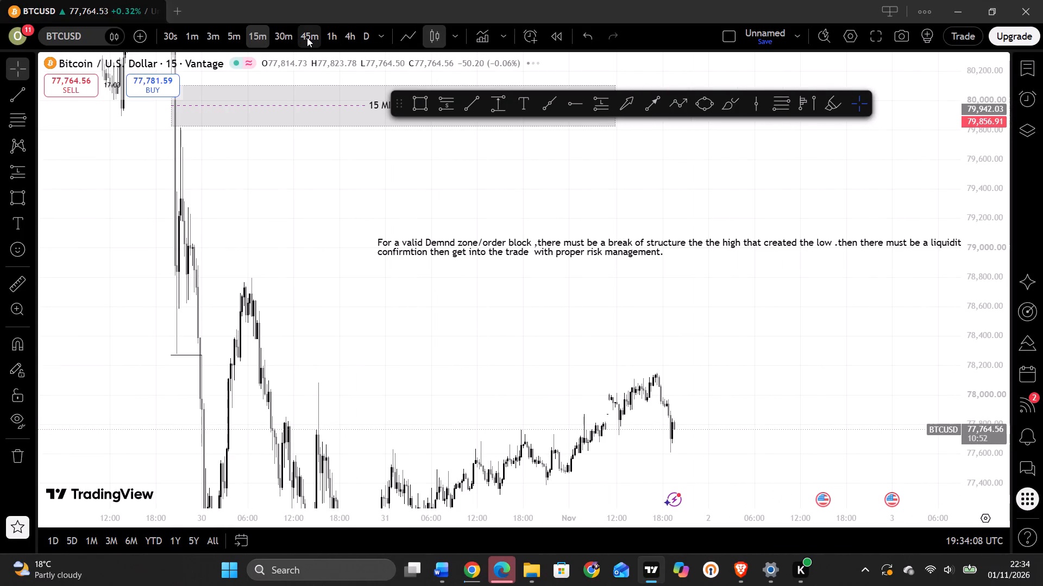
{"action": "left_click", "coordinate": [311, 37]}
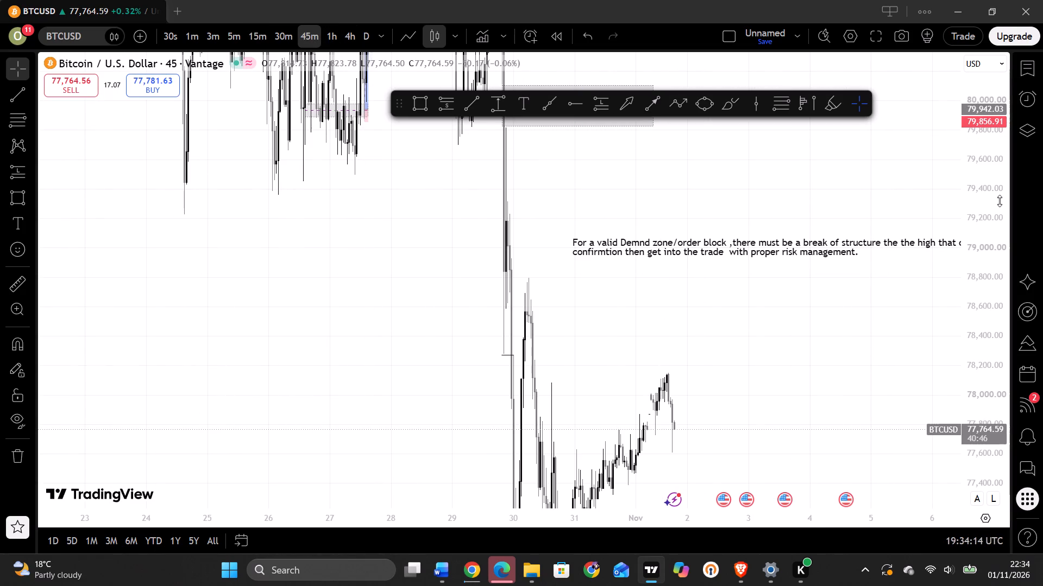
{"action": "left_click_drag", "start_coordinate": [1000, 201], "coordinate": [907, 447]}
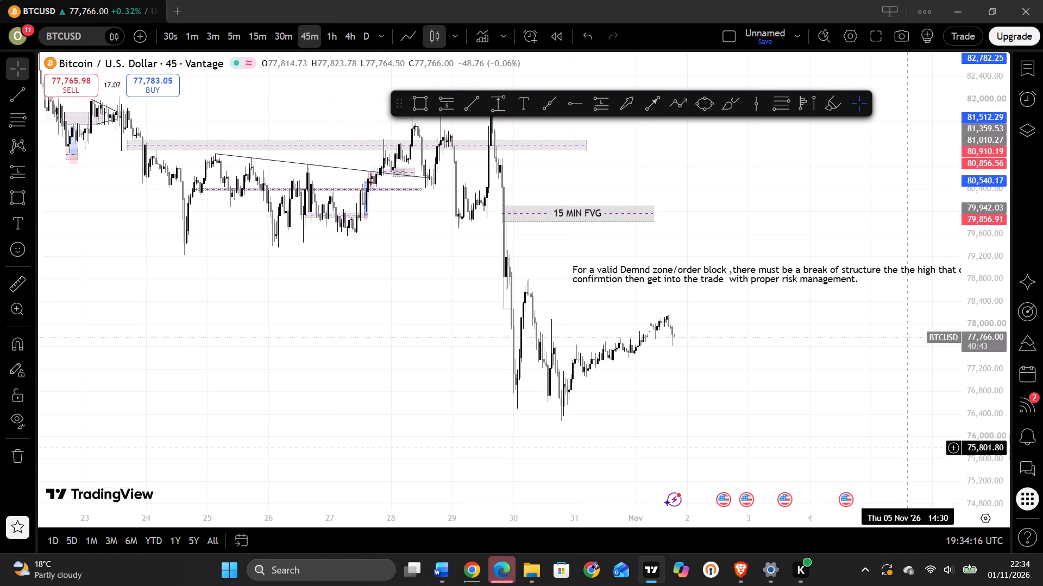
{"action": "left_click_drag", "start_coordinate": [687, 394], "coordinate": [566, 417]}
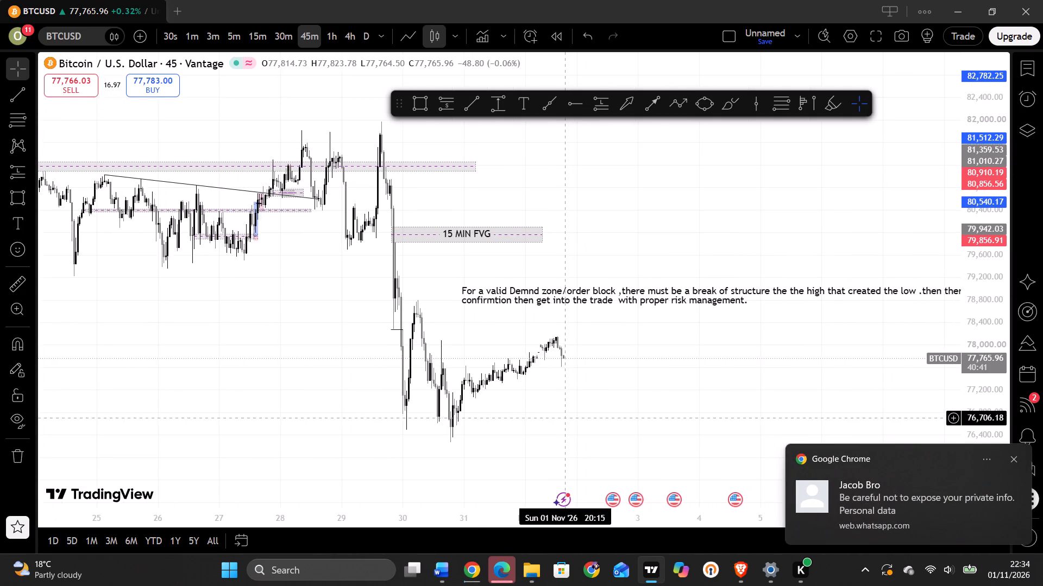
{"action": "left_click_drag", "start_coordinate": [566, 417], "coordinate": [529, 392]}
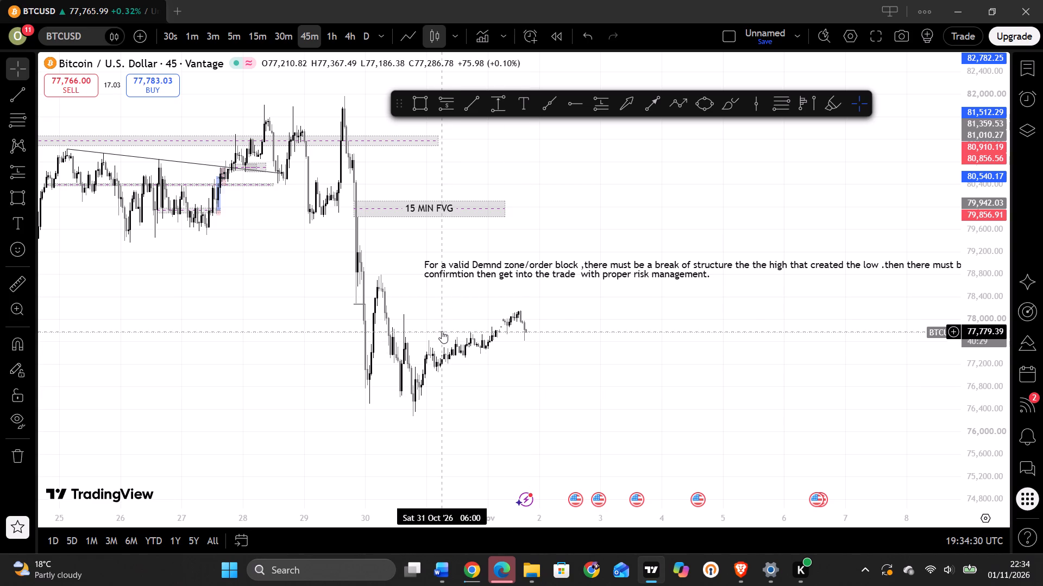
{"action": "left_click", "coordinate": [464, 104]}
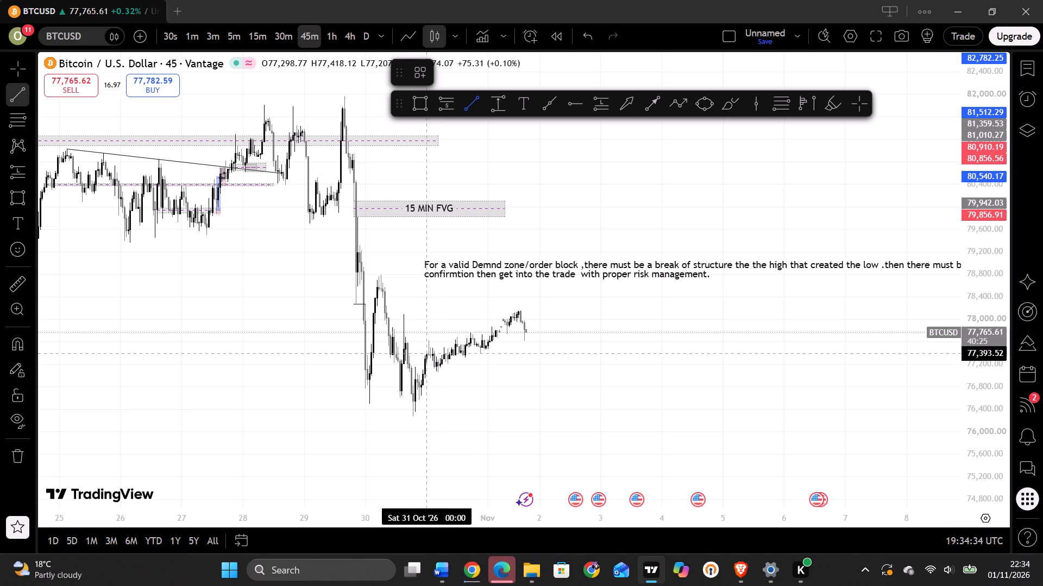
{"action": "left_click_drag", "start_coordinate": [425, 353], "coordinate": [535, 307]}
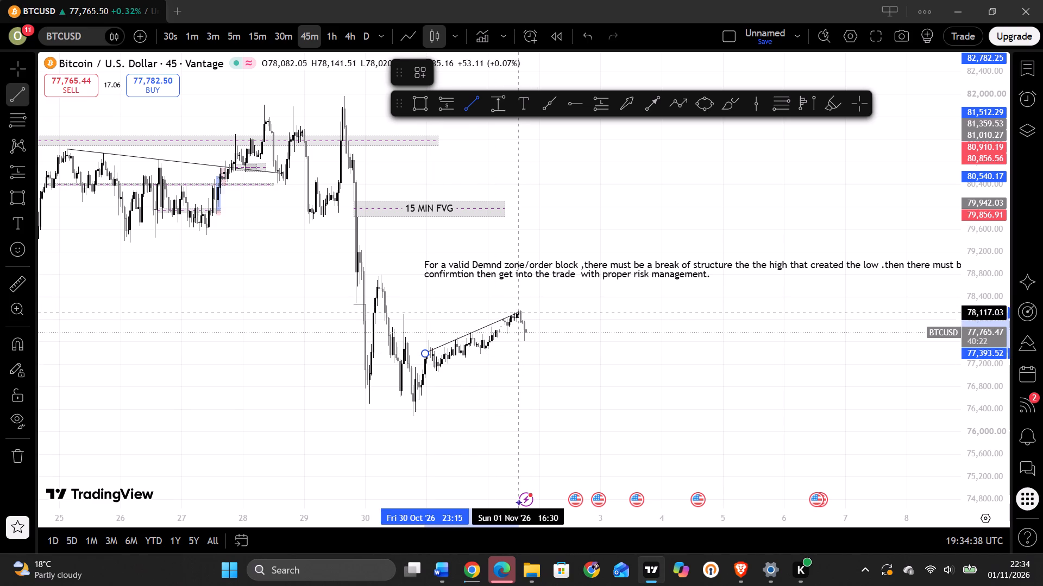
{"action": "left_click", "coordinate": [519, 307]}
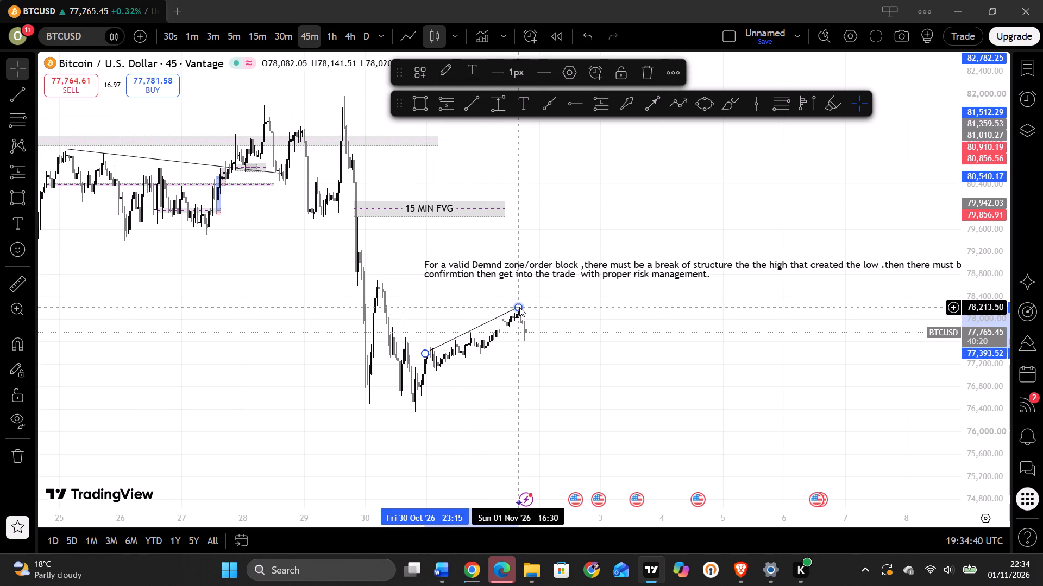
Draw a second trend line under the rising lows from about 76,766 on 30 Oct to about 78,021 on 2 Nov.
{"action": "left_click", "coordinate": [468, 101]}
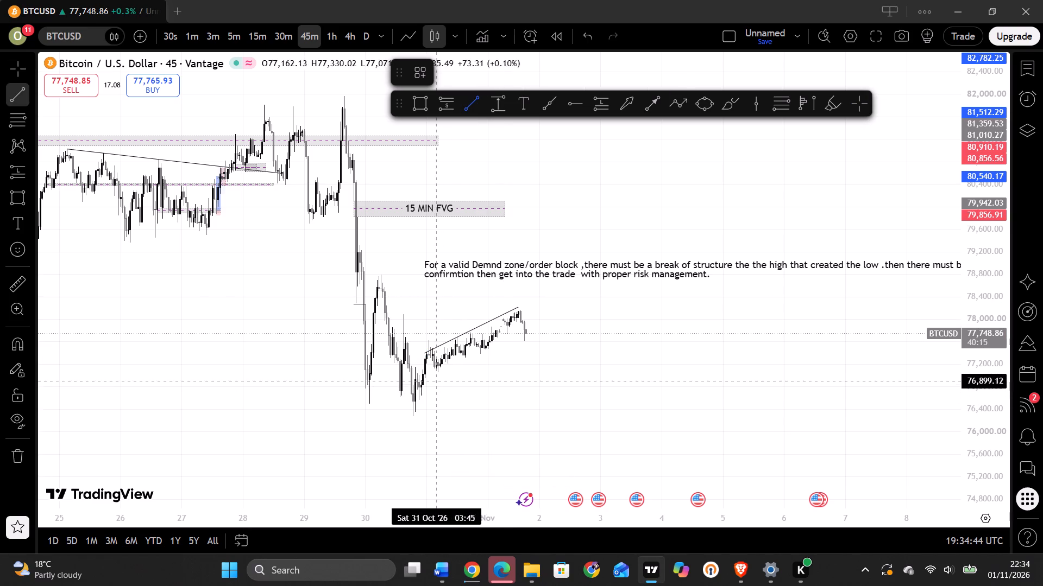
{"action": "left_click_drag", "start_coordinate": [420, 388], "coordinate": [503, 339]}
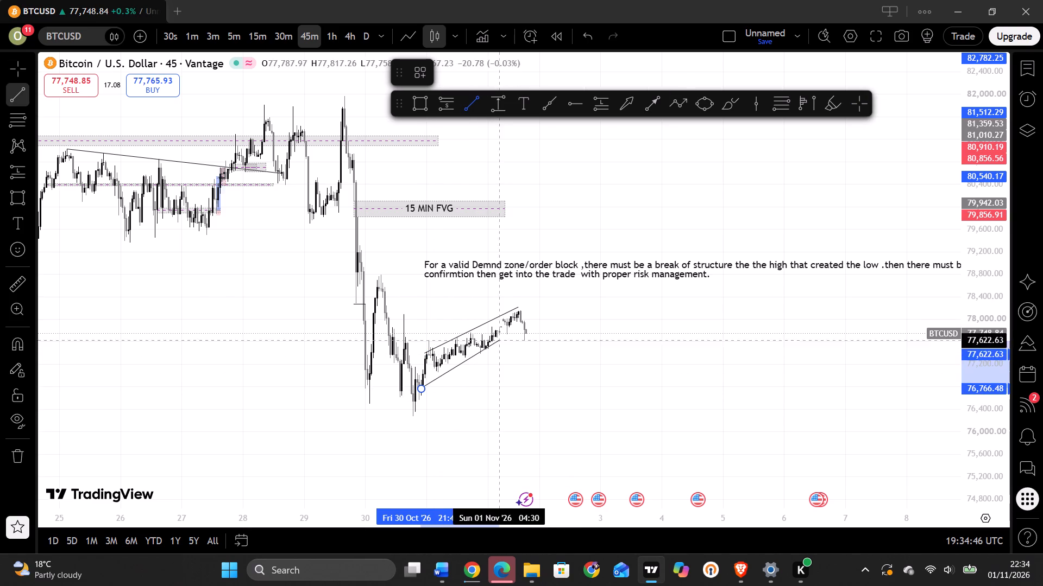
{"action": "left_click_drag", "start_coordinate": [503, 339], "coordinate": [518, 330]}
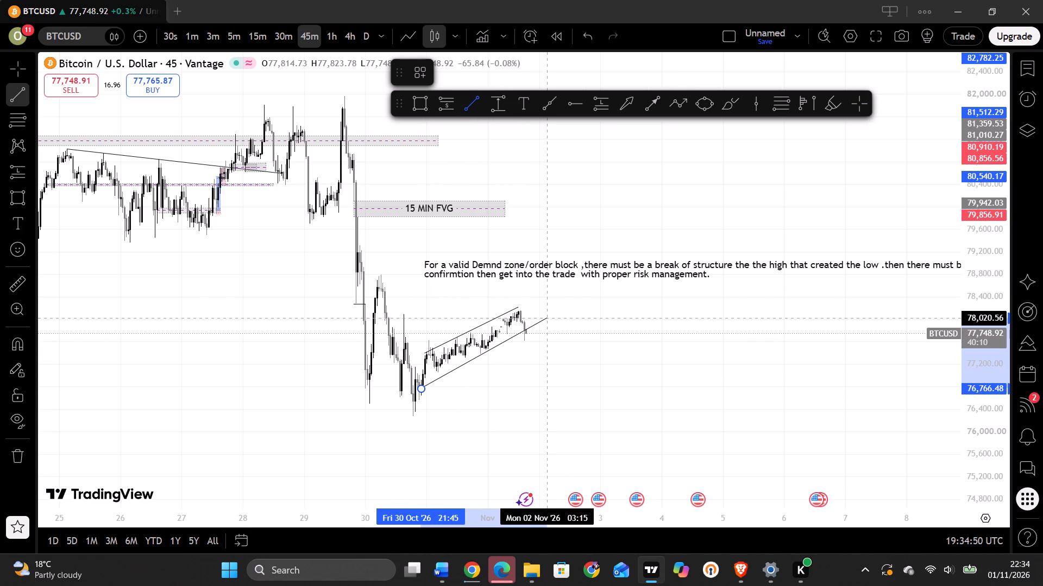
{"action": "left_click", "coordinate": [548, 317]}
Adjust the lower trend line to run from about 77,044 on 31 Oct 03:00 to about 78,105 on 2 Nov 07:45.
{"action": "left_click_drag", "start_coordinate": [568, 393], "coordinate": [460, 381]}
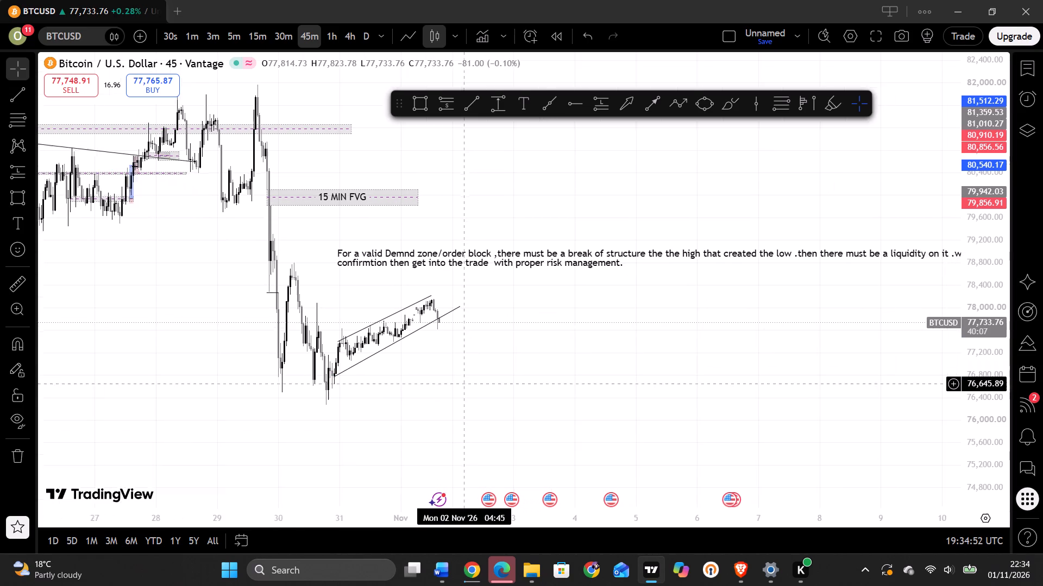
{"action": "left_click_drag", "start_coordinate": [460, 381], "coordinate": [471, 381]}
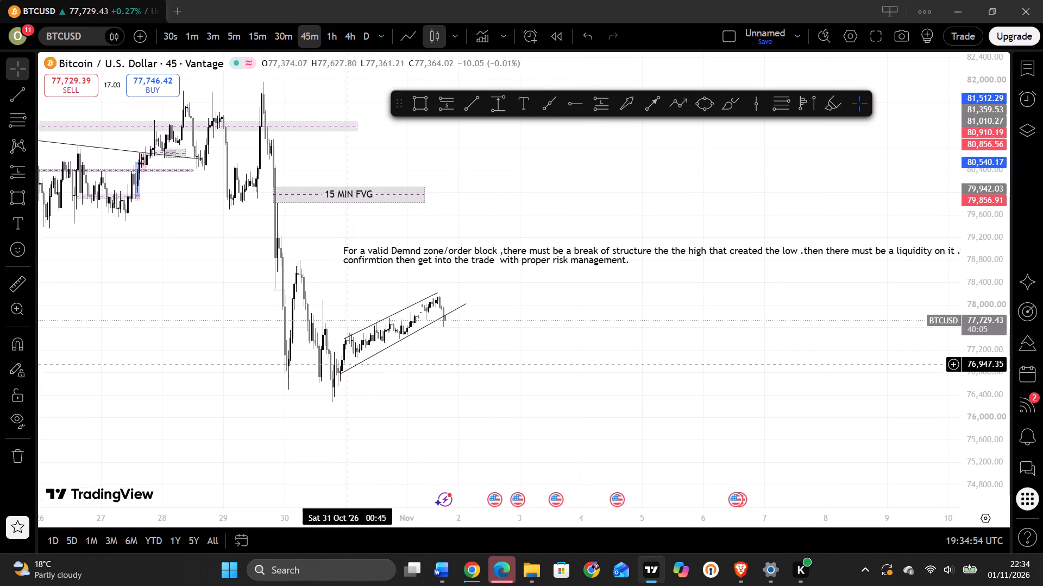
{"action": "left_click_drag", "start_coordinate": [341, 373], "coordinate": [350, 360]}
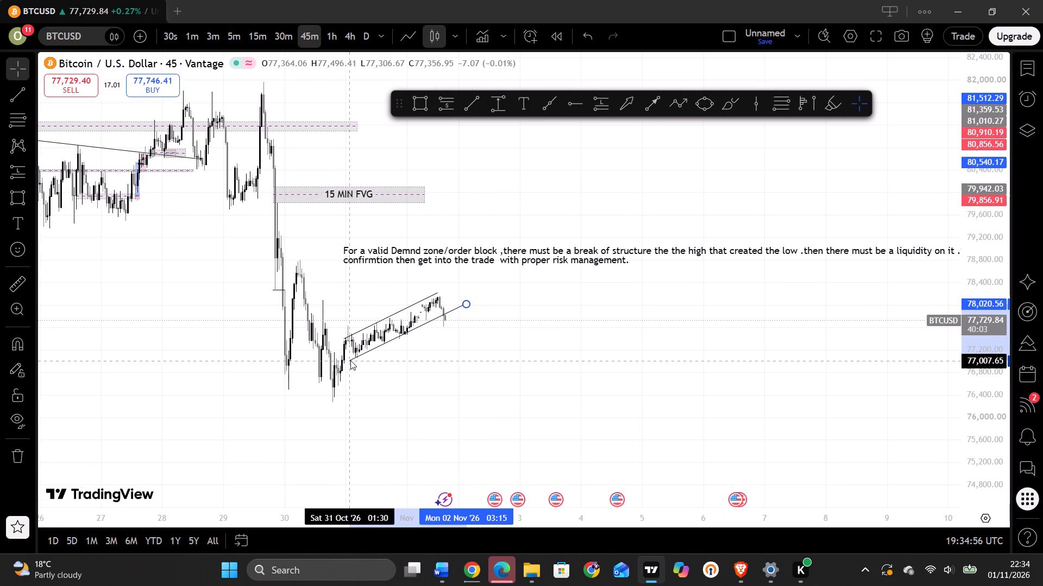
{"action": "left_click_drag", "start_coordinate": [350, 360], "coordinate": [354, 359]}
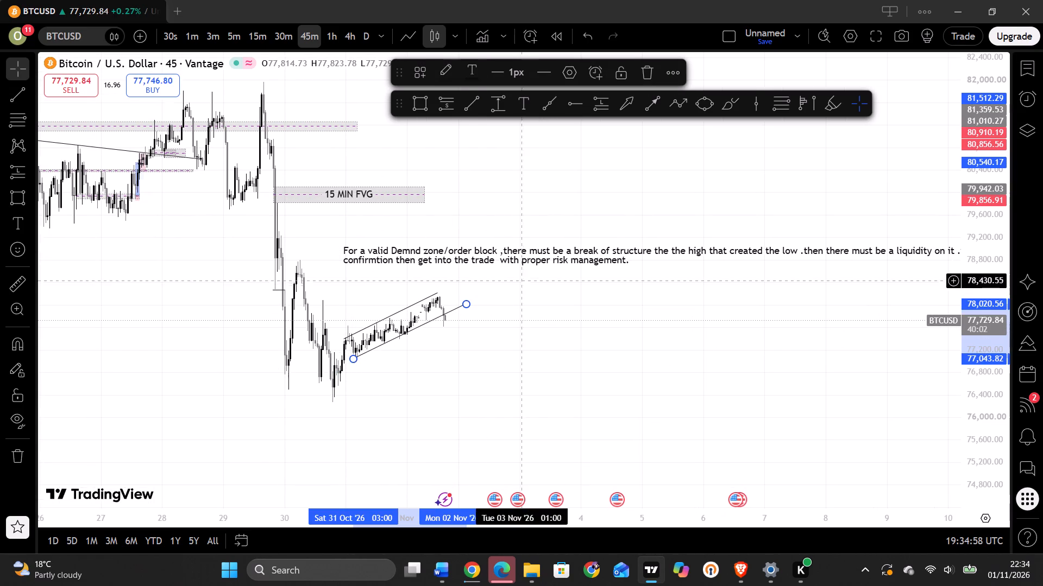
{"action": "left_click_drag", "start_coordinate": [467, 302], "coordinate": [468, 309]}
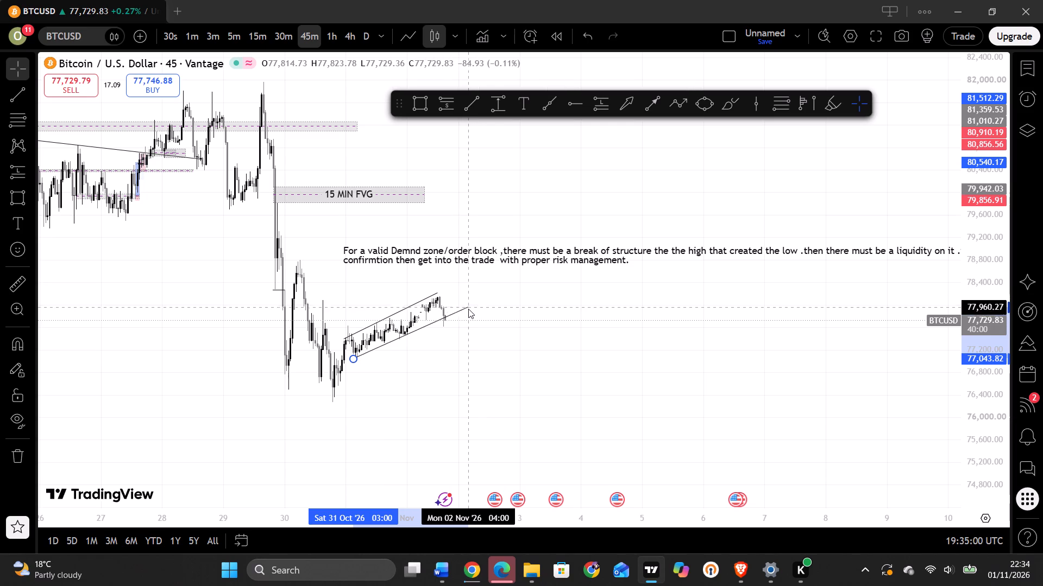
{"action": "left_click_drag", "start_coordinate": [468, 309], "coordinate": [477, 299]}
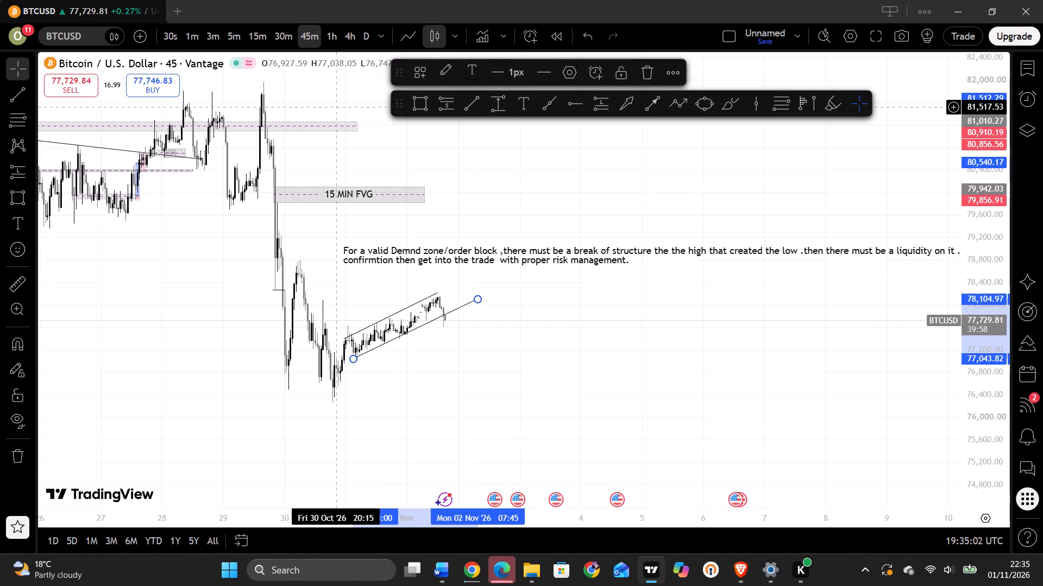
On the 15-minute chart, draw a horizontal line at about 77,628 from the 31 Oct 01:00 high to 17:45.
{"action": "left_click", "coordinate": [259, 30]}
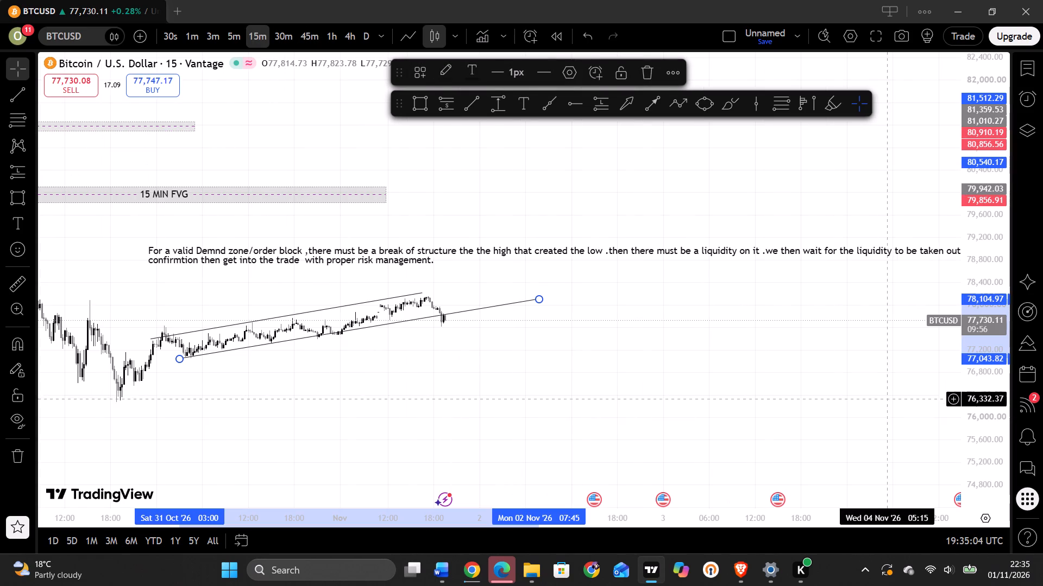
{"action": "left_click_drag", "start_coordinate": [990, 414], "coordinate": [977, 246]}
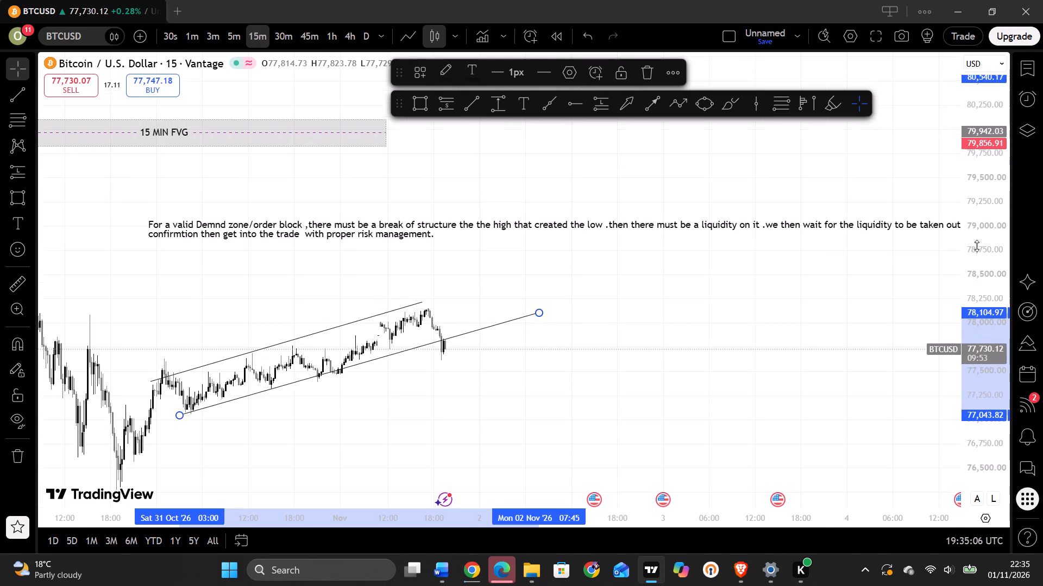
{"action": "left_click_drag", "start_coordinate": [977, 246], "coordinate": [962, 192]}
{"action": "left_click_drag", "start_coordinate": [674, 420], "coordinate": [715, 335]}
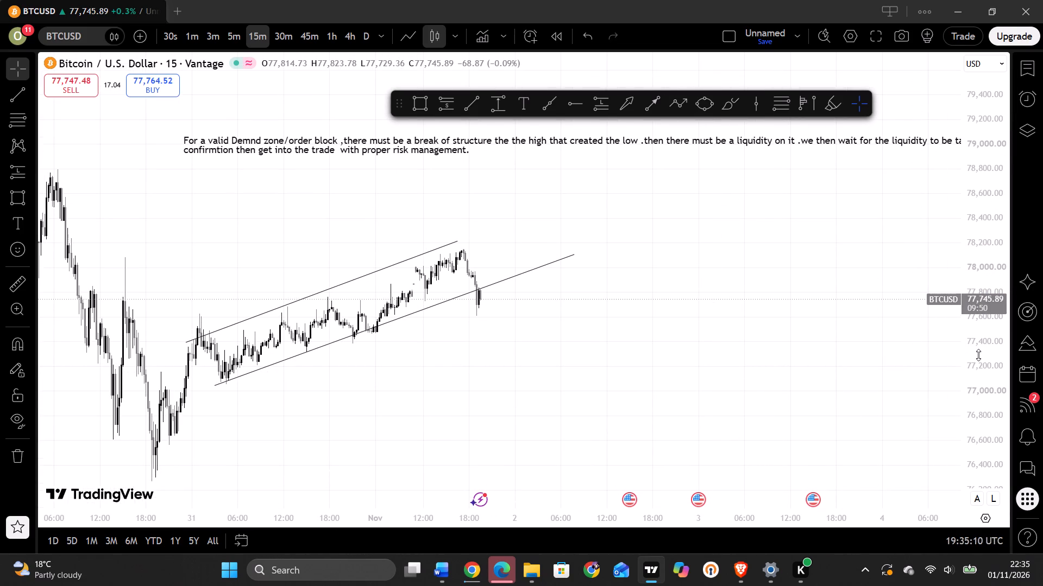
{"action": "left_click_drag", "start_coordinate": [978, 355], "coordinate": [990, 203]}
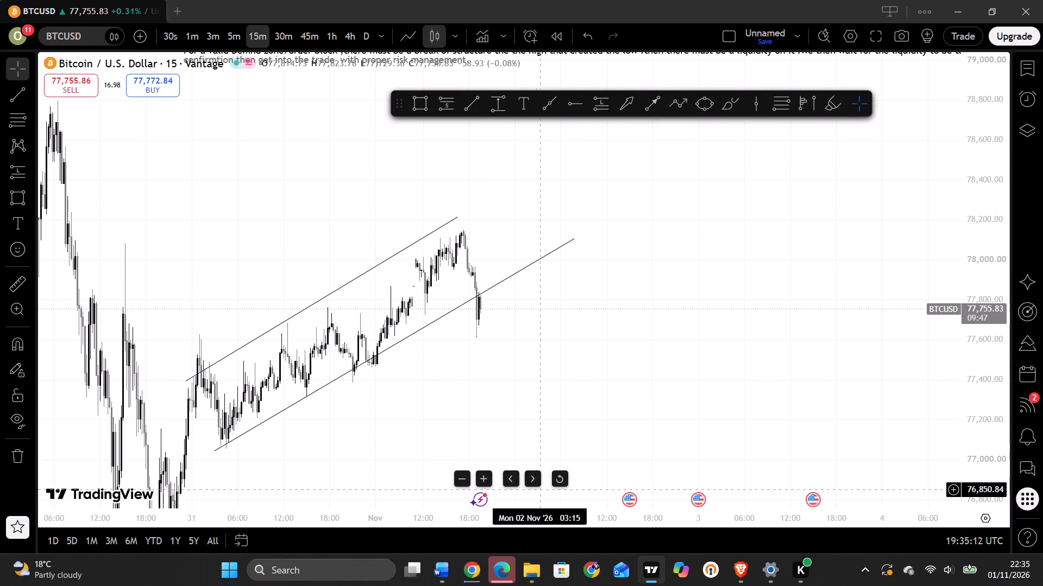
{"action": "left_click_drag", "start_coordinate": [516, 515], "coordinate": [396, 516]}
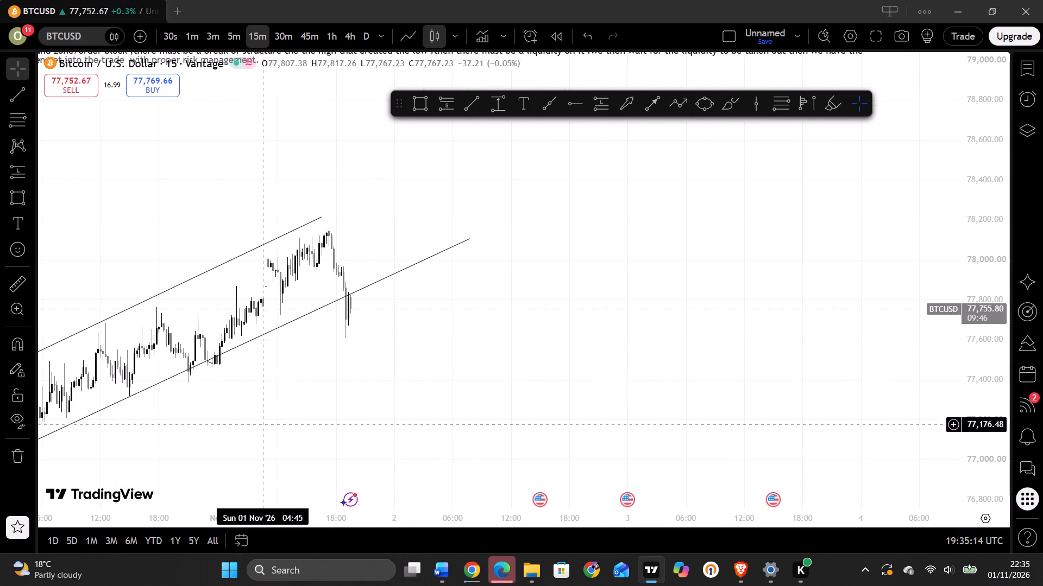
{"action": "left_click_drag", "start_coordinate": [278, 421], "coordinate": [734, 339]}
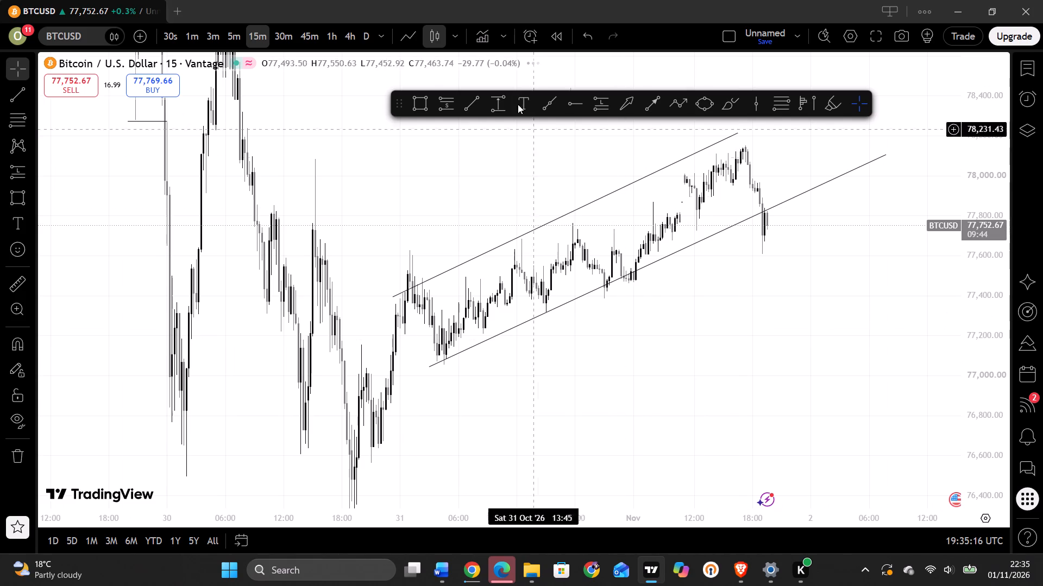
{"action": "left_click", "coordinate": [474, 95]}
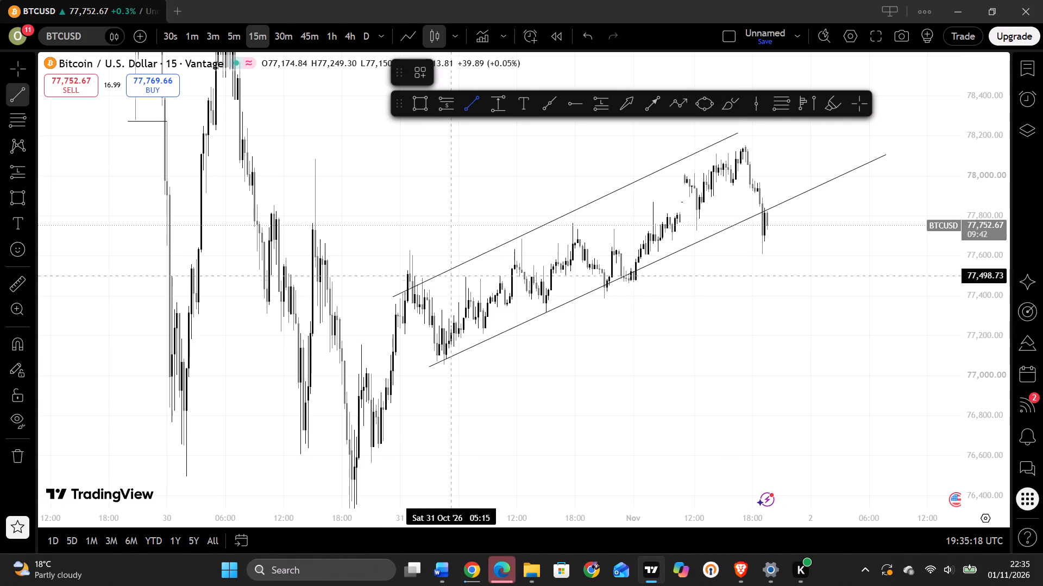
{"action": "left_click_drag", "start_coordinate": [411, 250], "coordinate": [537, 250]}
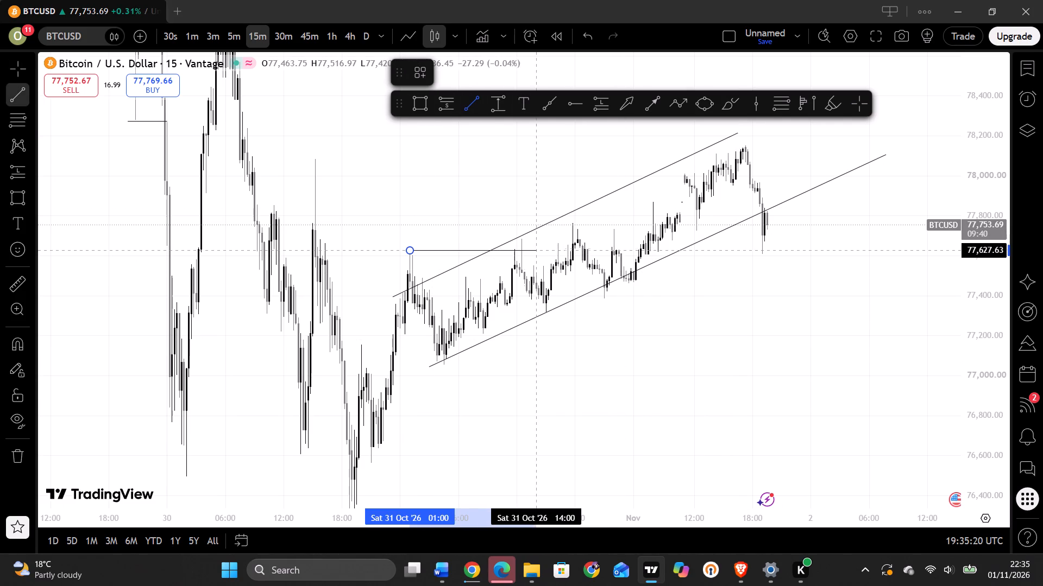
{"action": "left_click", "coordinate": [573, 250]}
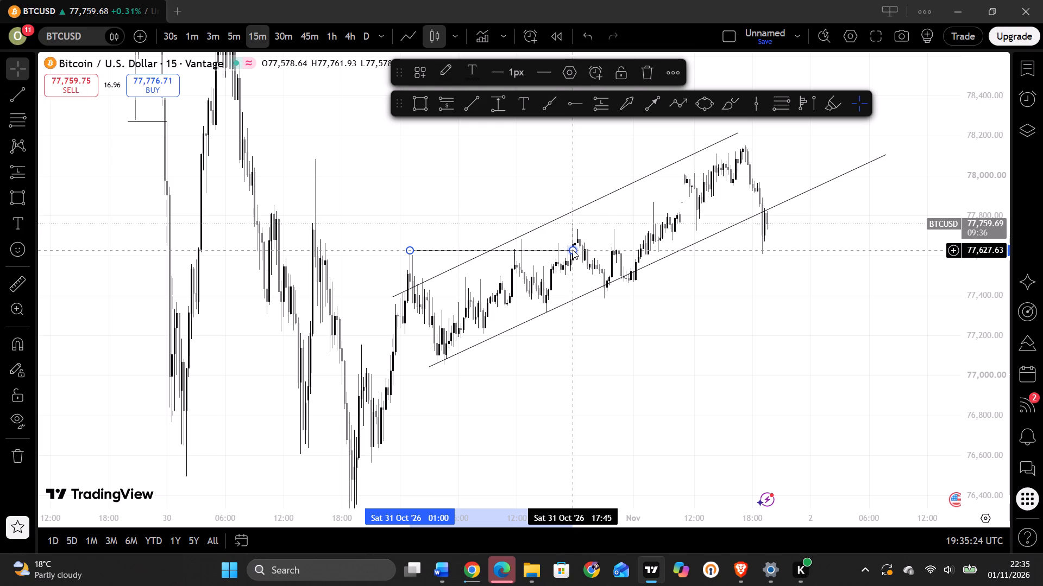
Draw a horizontal line at about 77,763 from the 31 Oct 17:45 high to 1 Nov 03:30.
{"action": "left_click", "coordinate": [470, 101]}
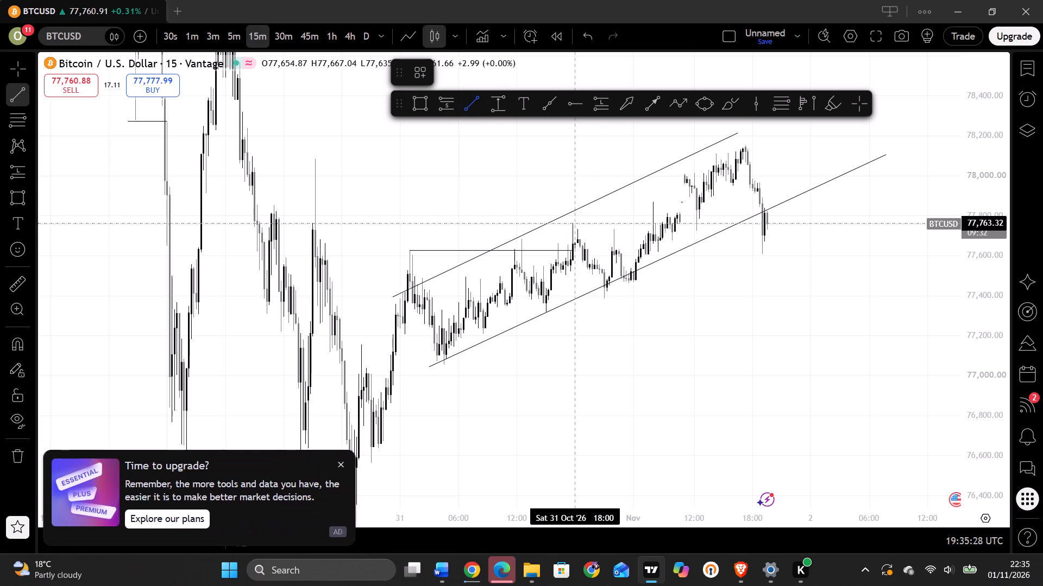
{"action": "left_click_drag", "start_coordinate": [573, 223], "coordinate": [582, 222]}
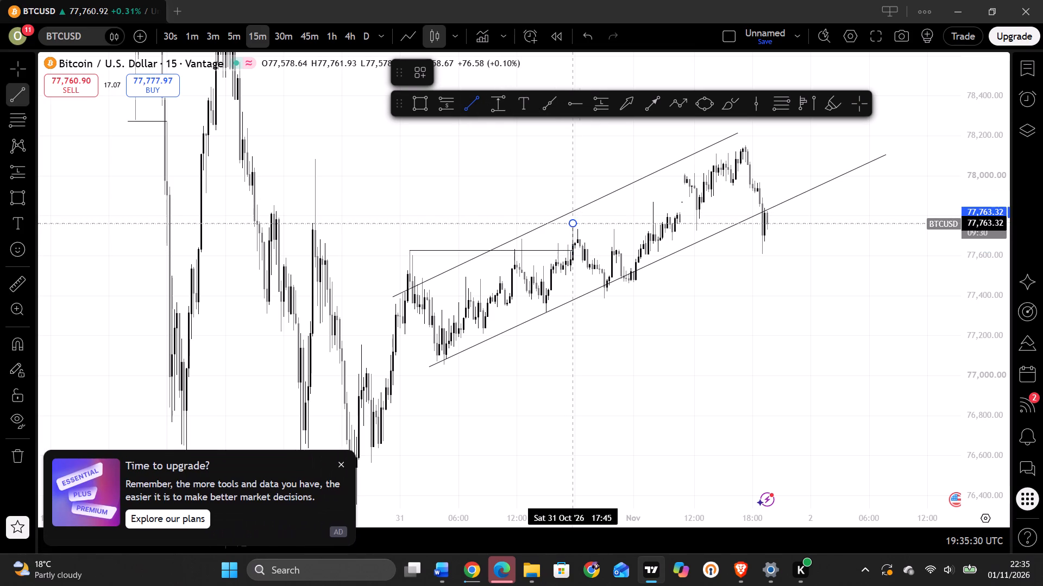
{"action": "left_click_drag", "start_coordinate": [582, 222], "coordinate": [656, 223]}
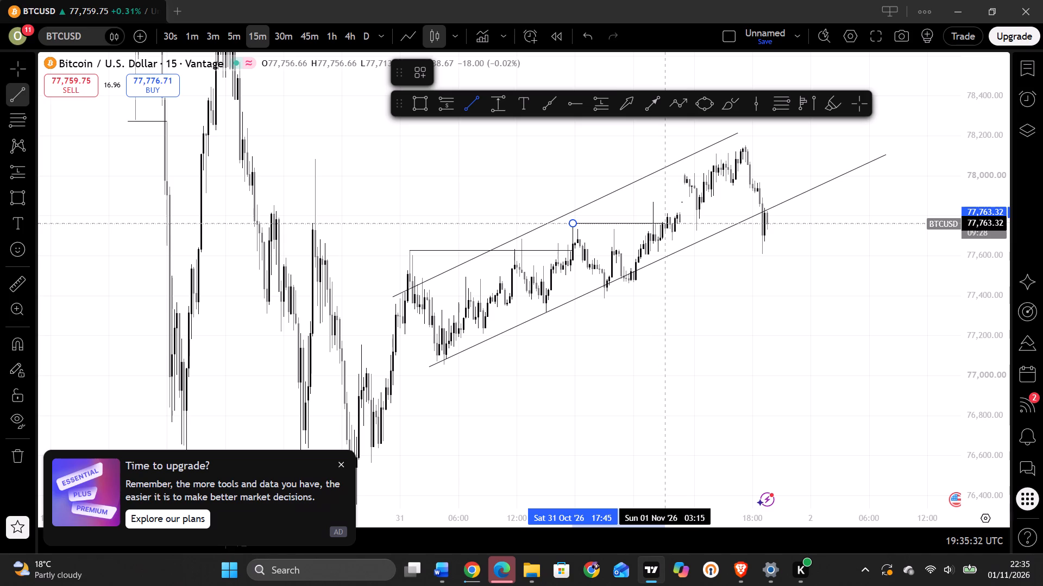
{"action": "left_click", "coordinate": [667, 222]}
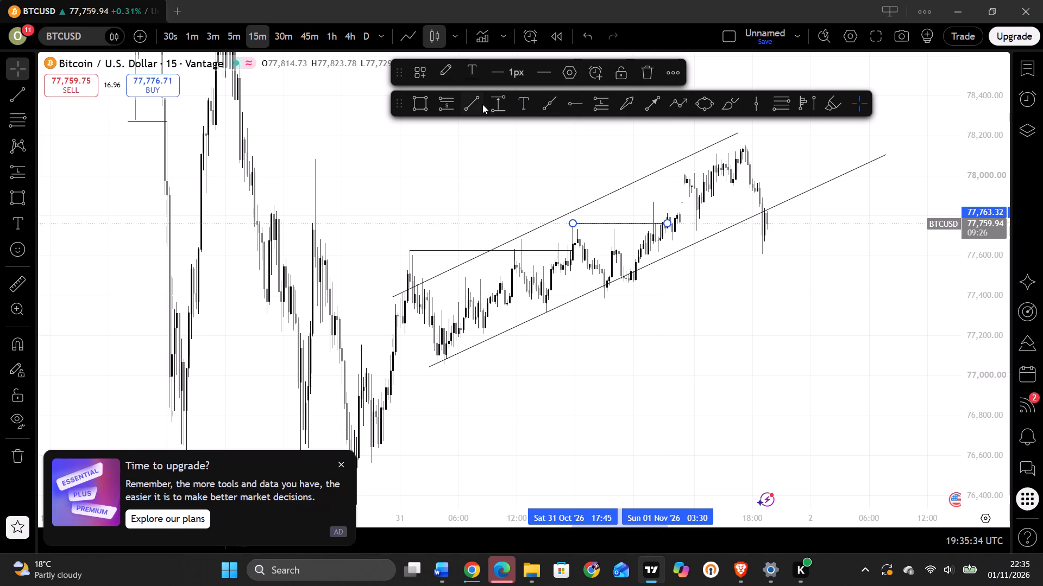
Draw a short, nearly level line across the 1 Nov high just after the price gap, from about 78,018 to 78,021.
{"action": "left_click", "coordinate": [477, 102]}
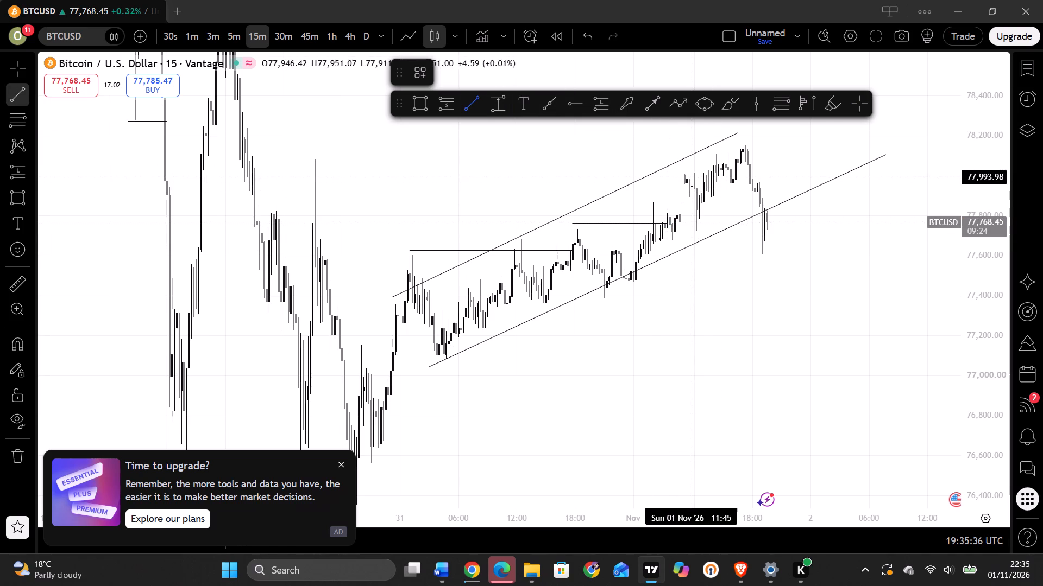
{"action": "left_click", "coordinate": [686, 172]}
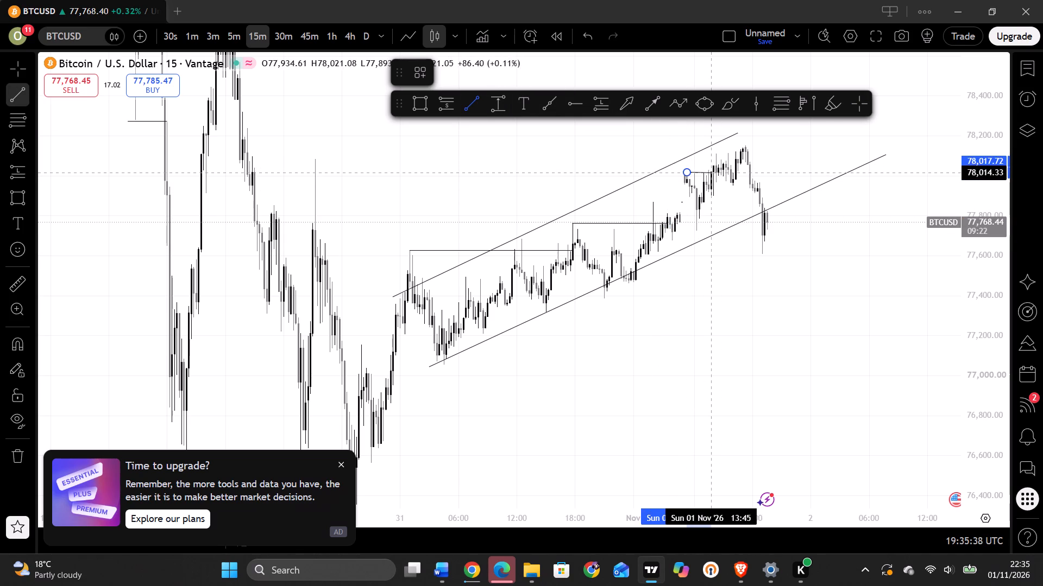
{"action": "left_click_drag", "start_coordinate": [712, 171], "coordinate": [589, 196]}
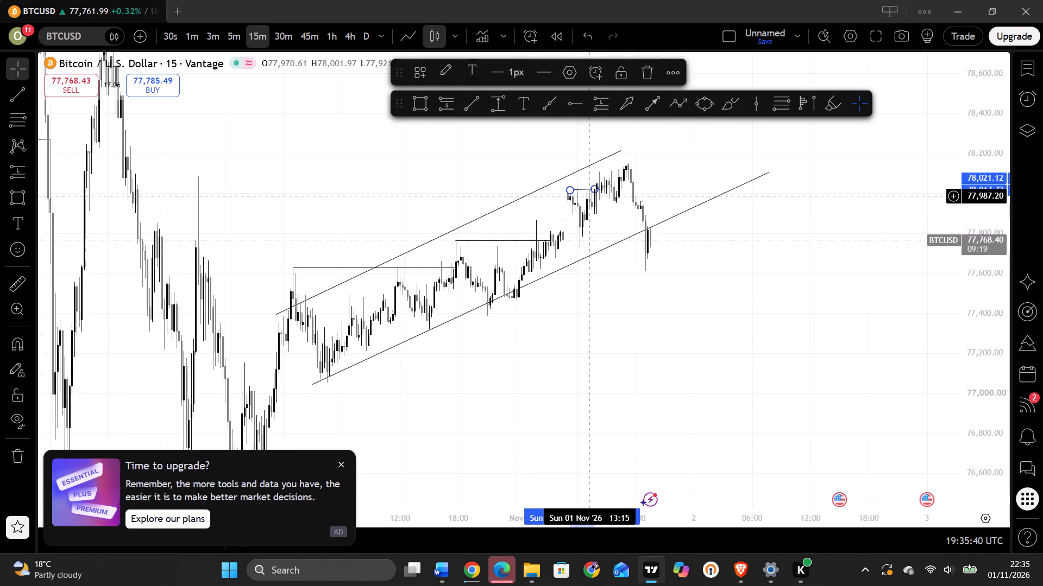
Dismiss the upgrade advert and label the horizontal line at about 77,628 with the text BOS.
{"action": "left_click_drag", "start_coordinate": [589, 196], "coordinate": [621, 199]}
{"action": "left_click", "coordinate": [682, 312]}
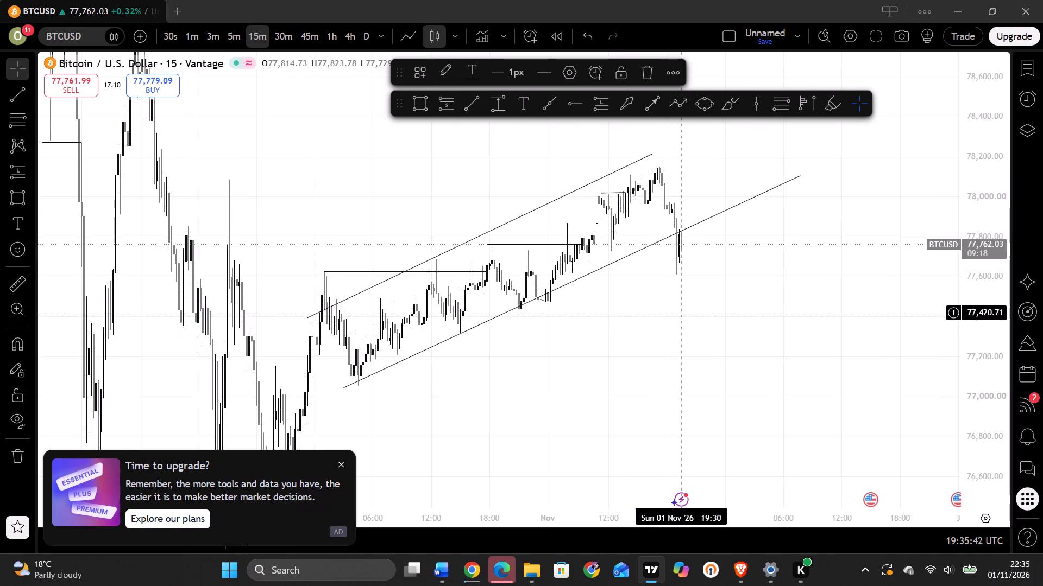
{"action": "left_click", "coordinate": [340, 463]}
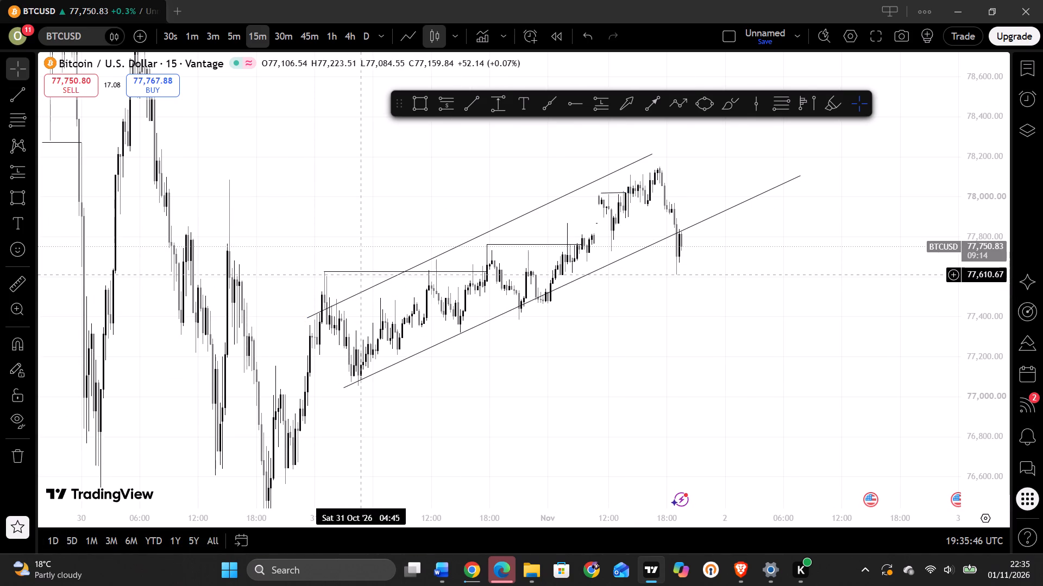
{"action": "left_click", "coordinate": [360, 271]}
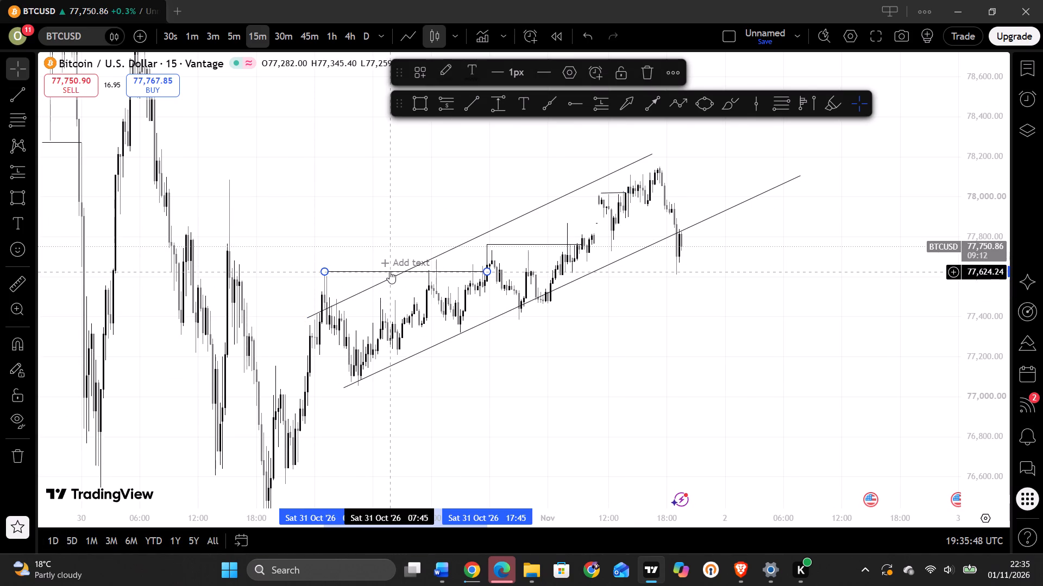
{"action": "left_click", "coordinate": [389, 271]}
{"action": "left_click", "coordinate": [393, 266]}
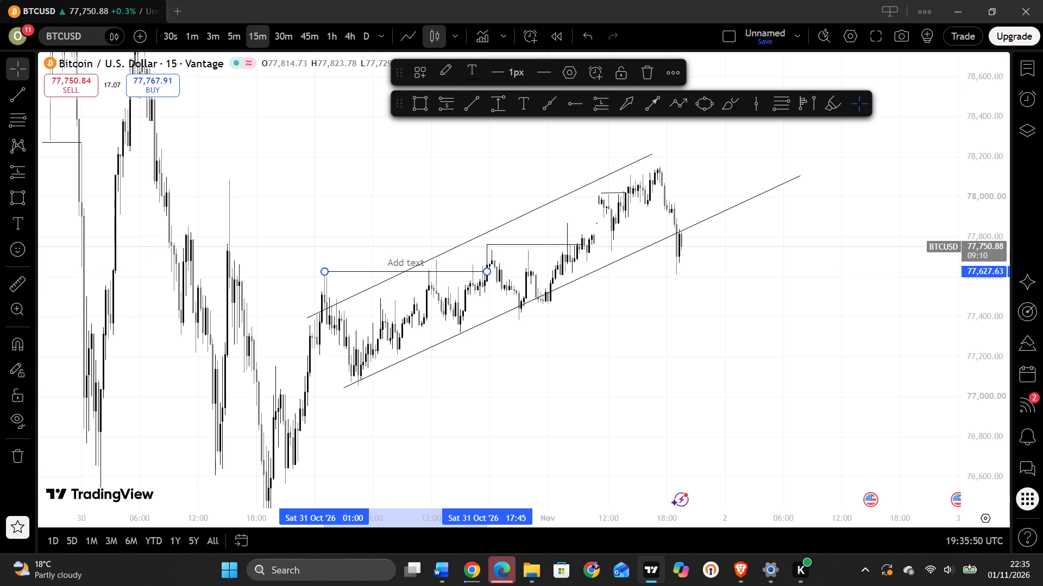
{"action": "key", "text": "b"}
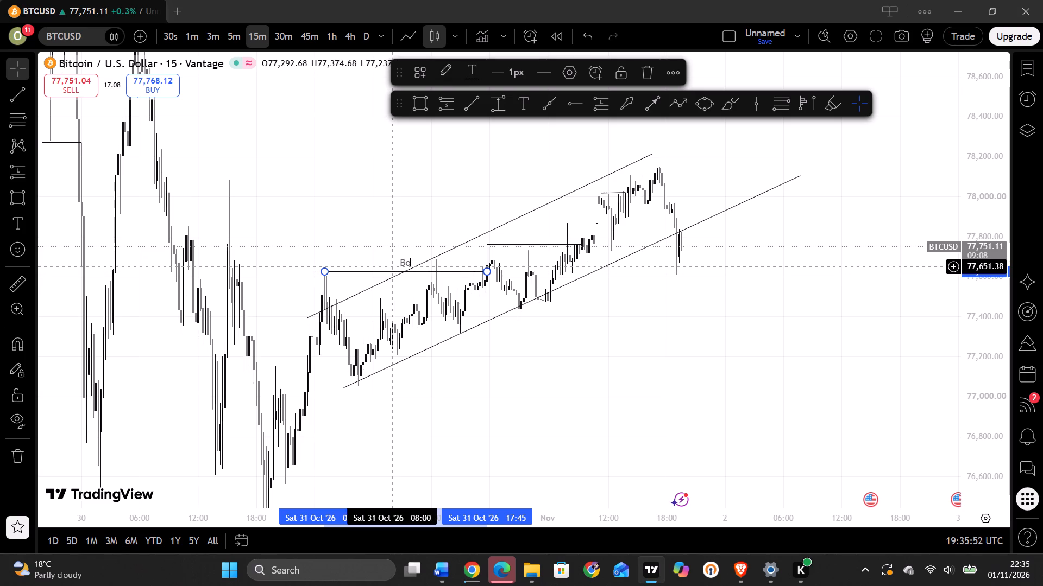
{"action": "key", "text": "BackSpace"}
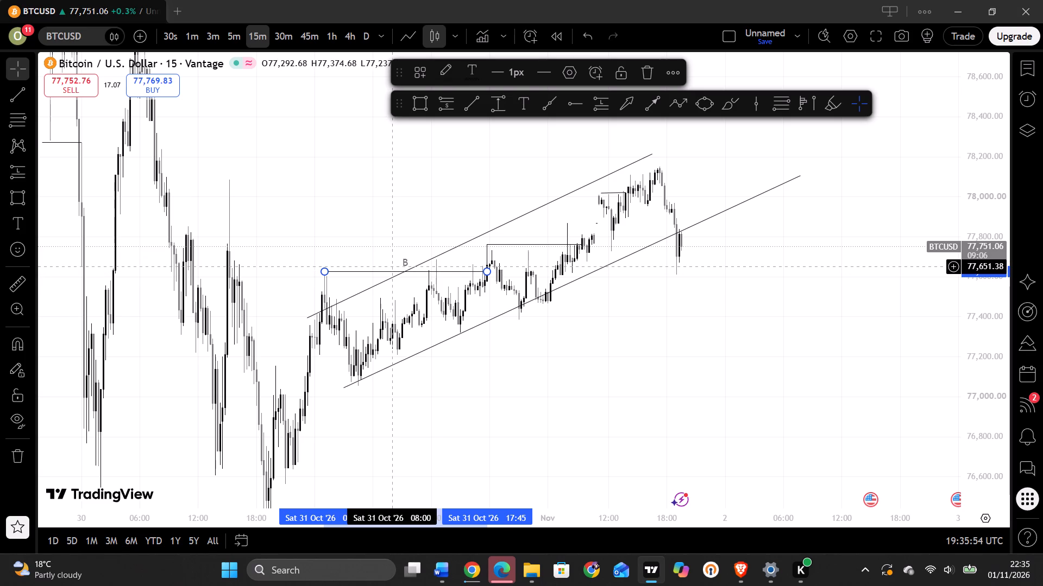
{"action": "type", "text": "OS"}
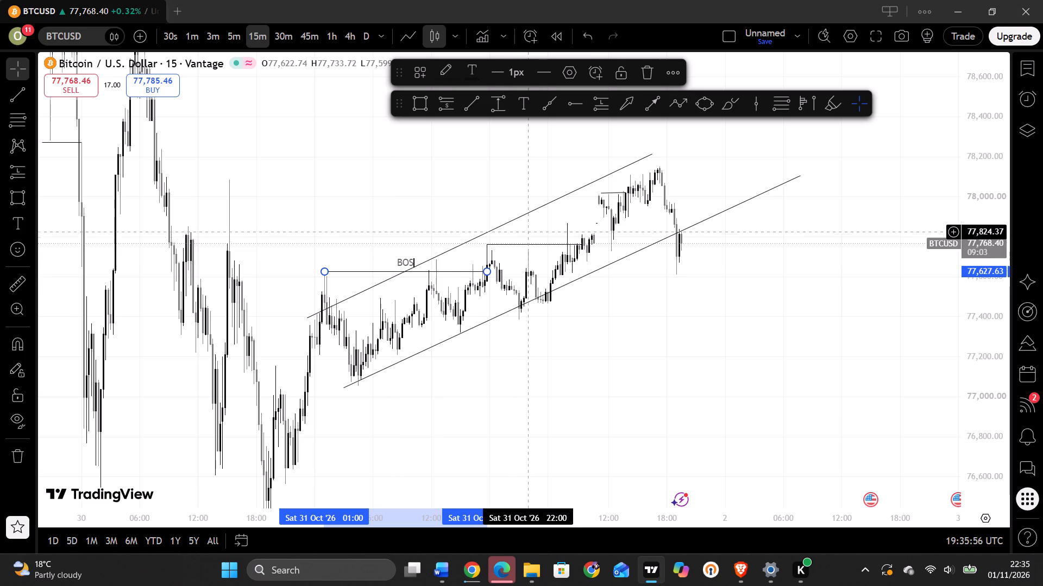
Label the horizontal line at about 77,763 and the short line at about 78,020 with the text BOS.
{"action": "left_click", "coordinate": [529, 243]}
{"action": "left_click", "coordinate": [527, 234]}
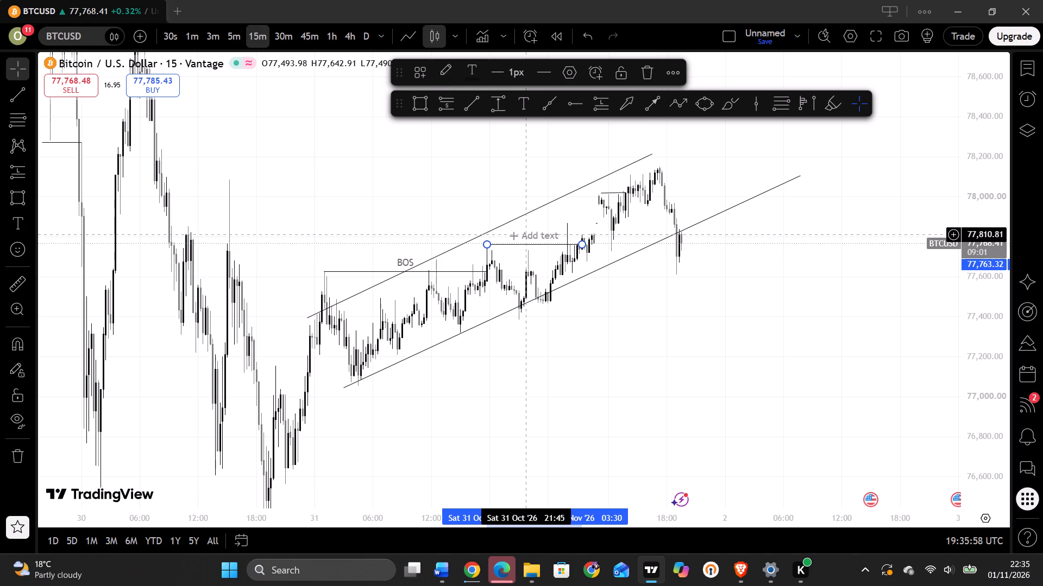
{"action": "type", "text": "BOS"}
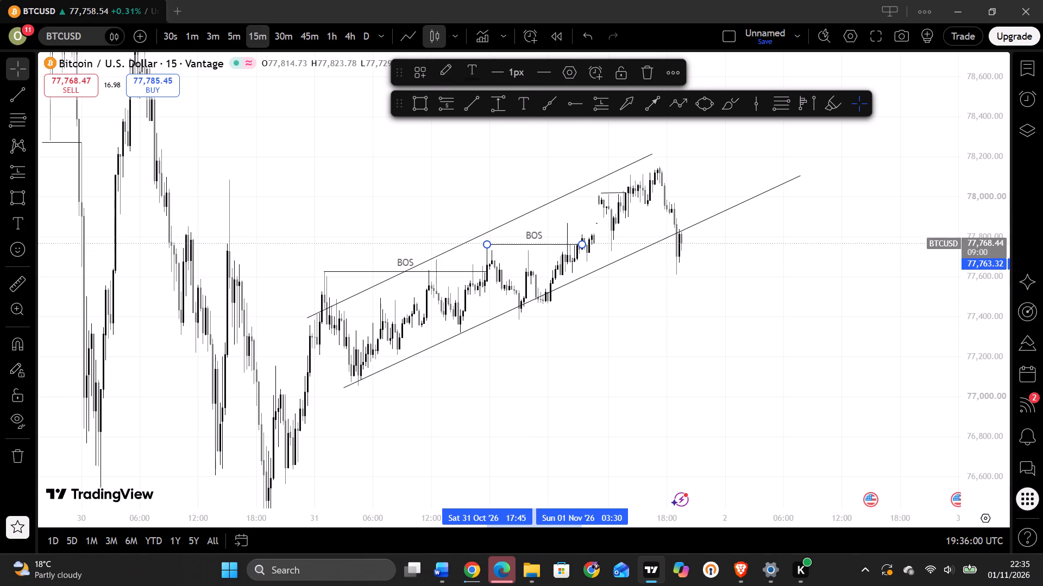
{"action": "left_click", "coordinate": [612, 194]}
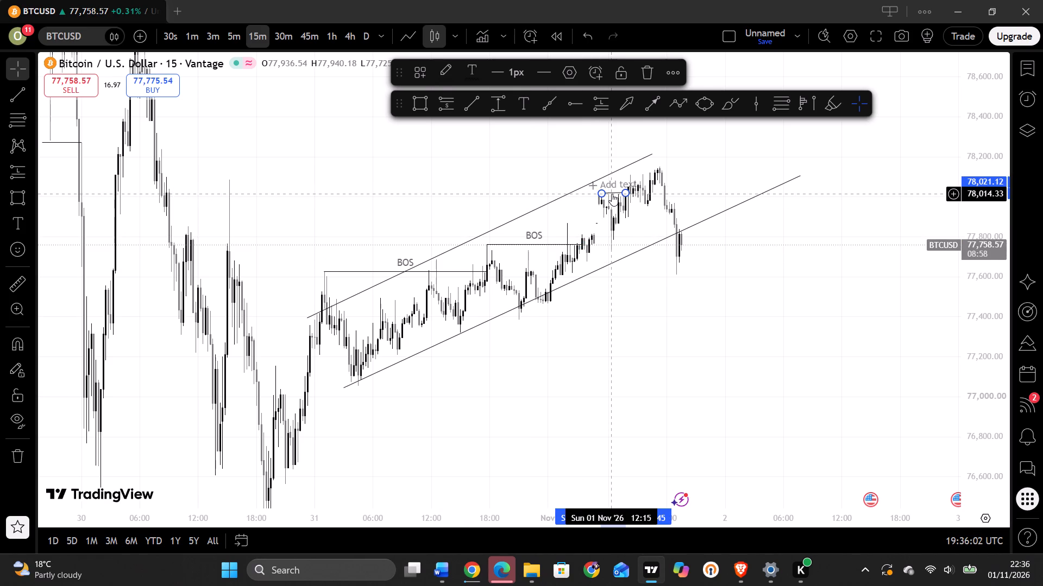
{"action": "left_click", "coordinate": [610, 185]}
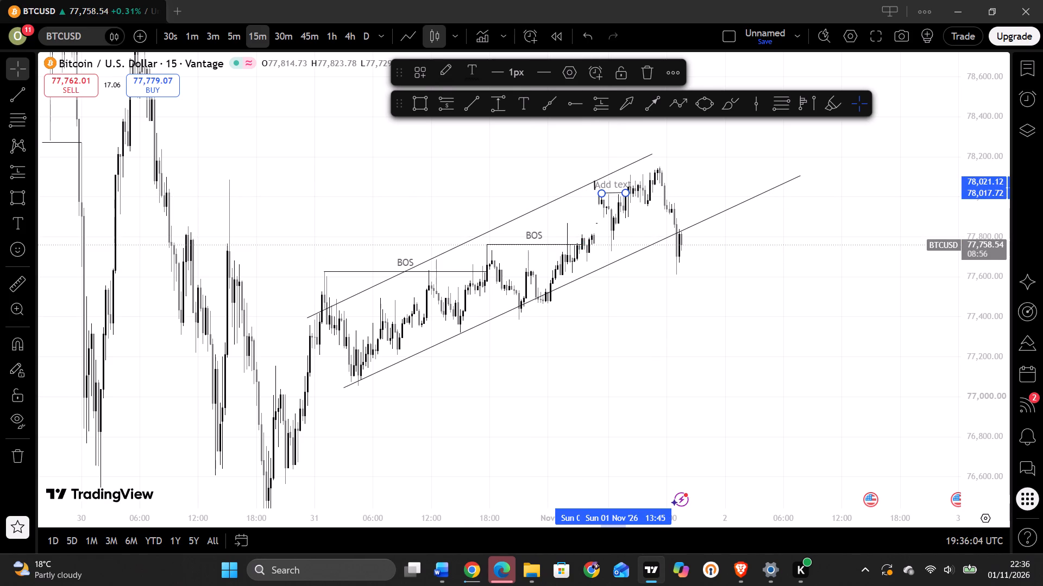
{"action": "type", "text": "BOS"}
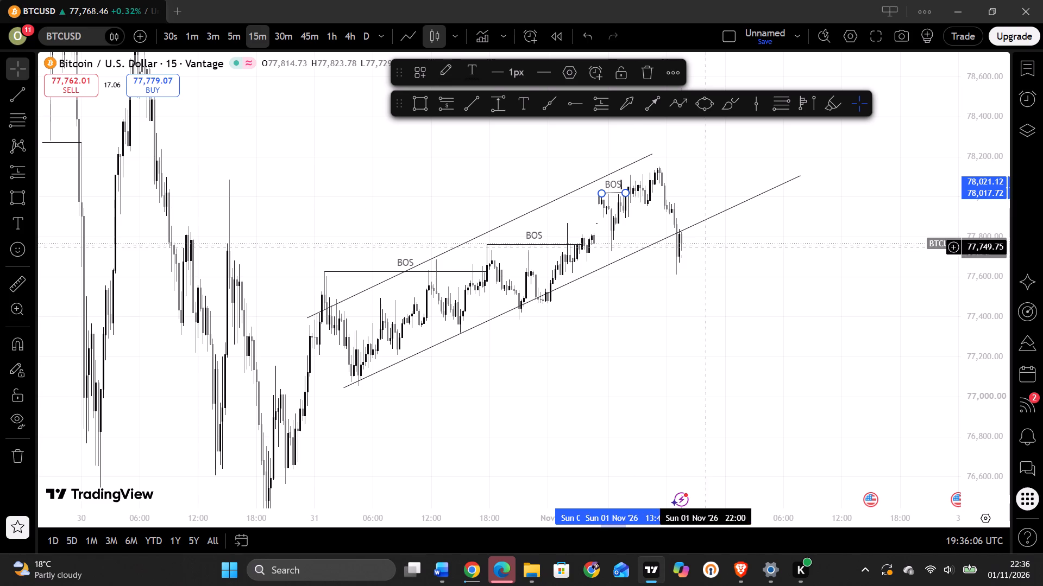
{"action": "left_click", "coordinate": [708, 321]}
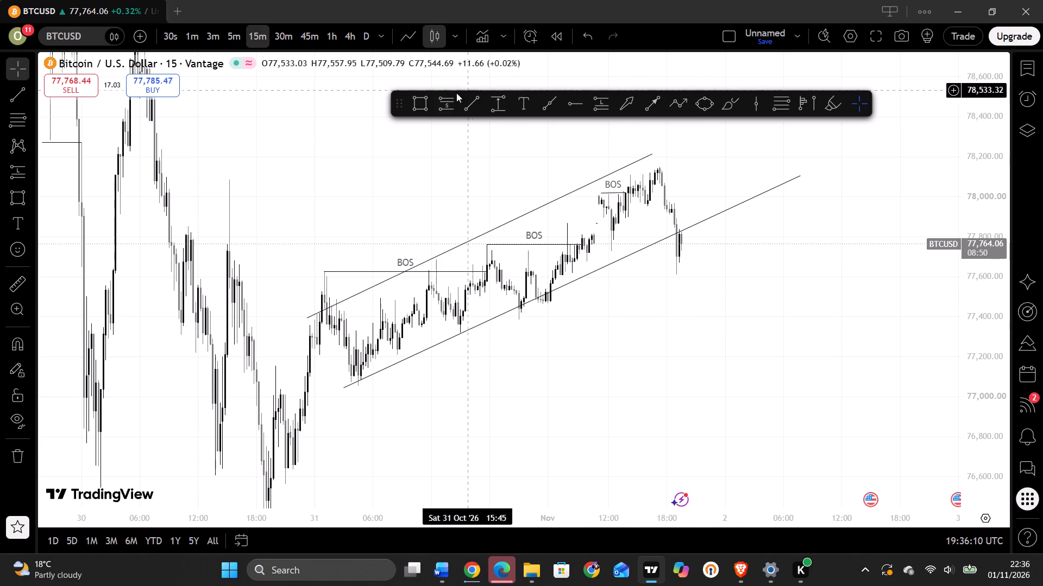
Draw a rectangle zone from about 77,434 down to 77,322, spanning 31 Oct 15:00 to 1 Nov 11:45.
{"action": "left_click", "coordinate": [417, 104]}
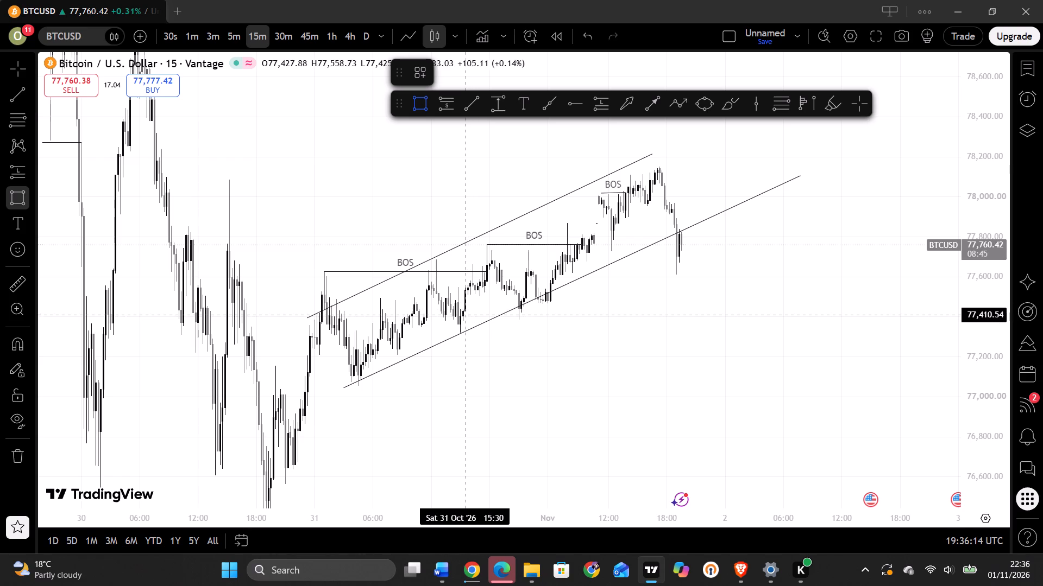
{"action": "left_click_drag", "start_coordinate": [461, 309], "coordinate": [523, 333]}
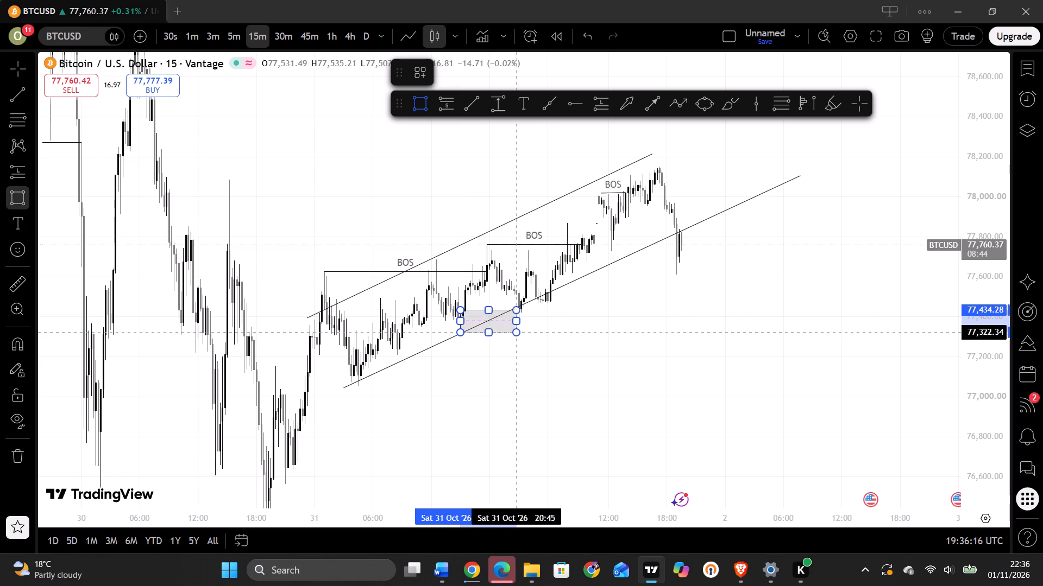
{"action": "left_click_drag", "start_coordinate": [523, 333], "coordinate": [553, 333]}
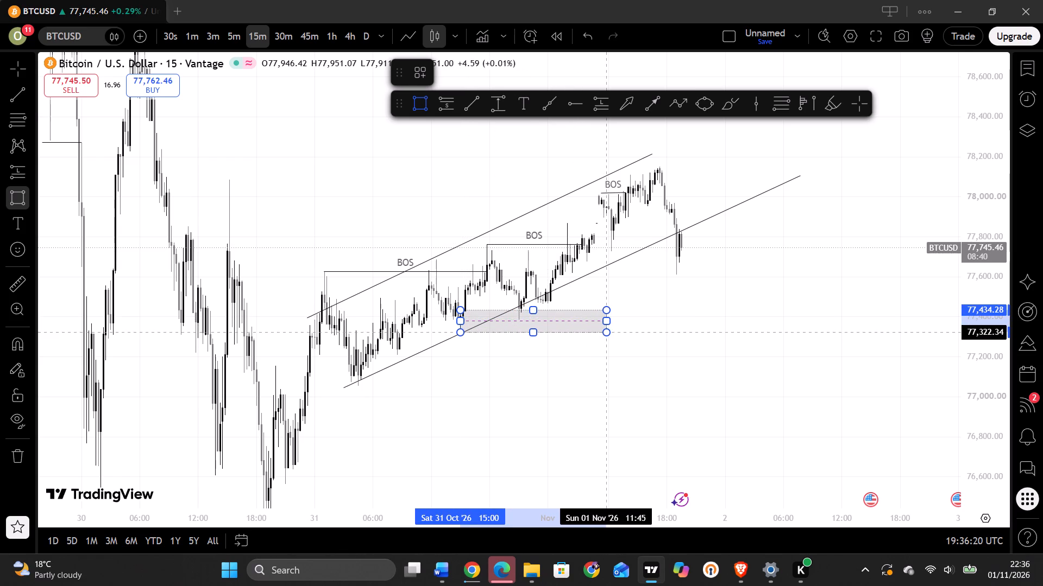
{"action": "left_click", "coordinate": [607, 332]}
{"action": "left_click", "coordinate": [604, 374]}
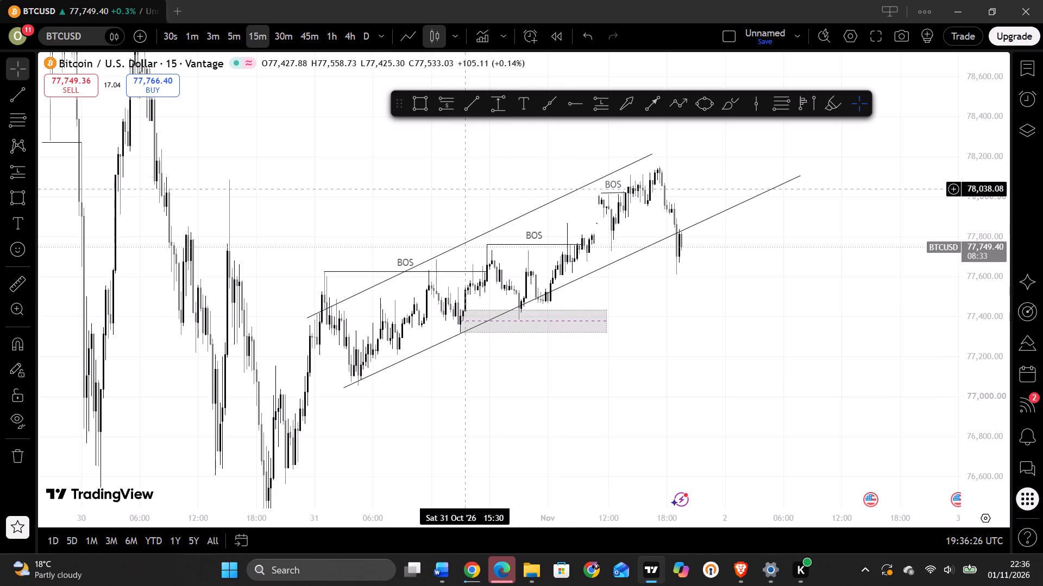
Place a long position at the 31 Oct 21:00 low with entry 77,407.14, target 78,085.57 and stop 77,257.89, narrowed to end before the price gap.
{"action": "left_click", "coordinate": [597, 100]}
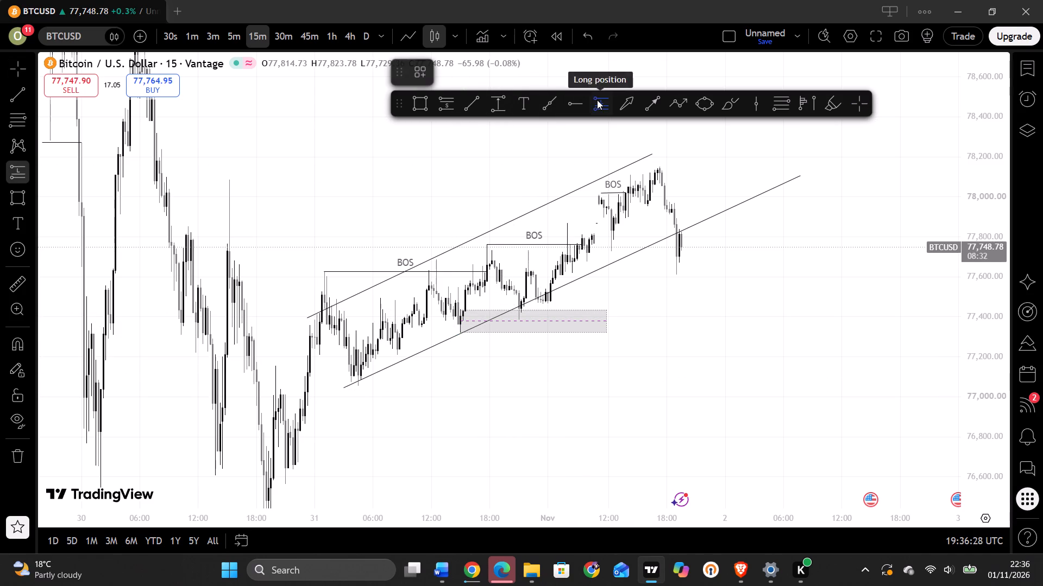
{"action": "left_click", "coordinate": [519, 315]}
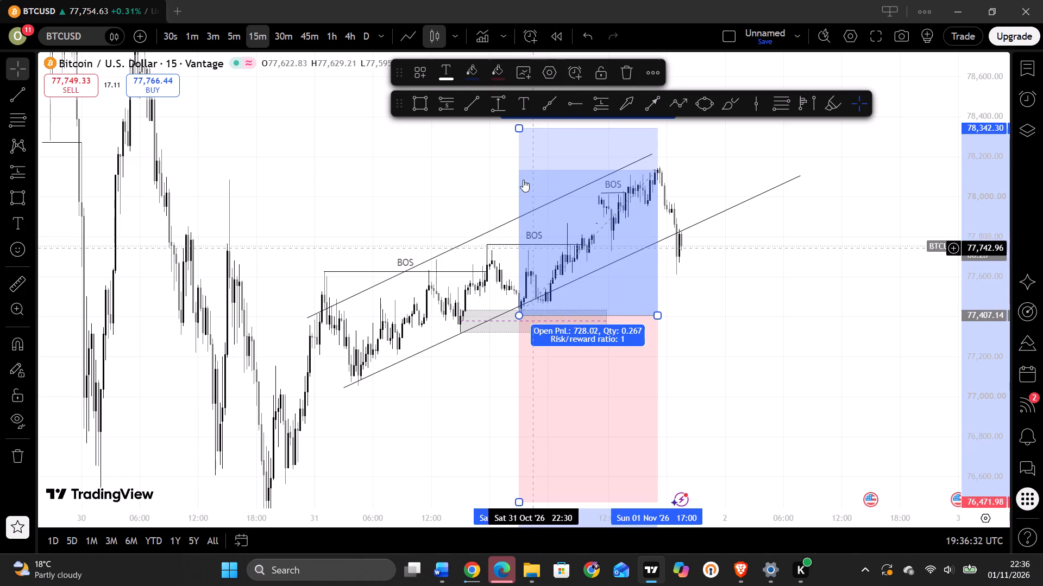
{"action": "left_click_drag", "start_coordinate": [519, 130], "coordinate": [520, 182]}
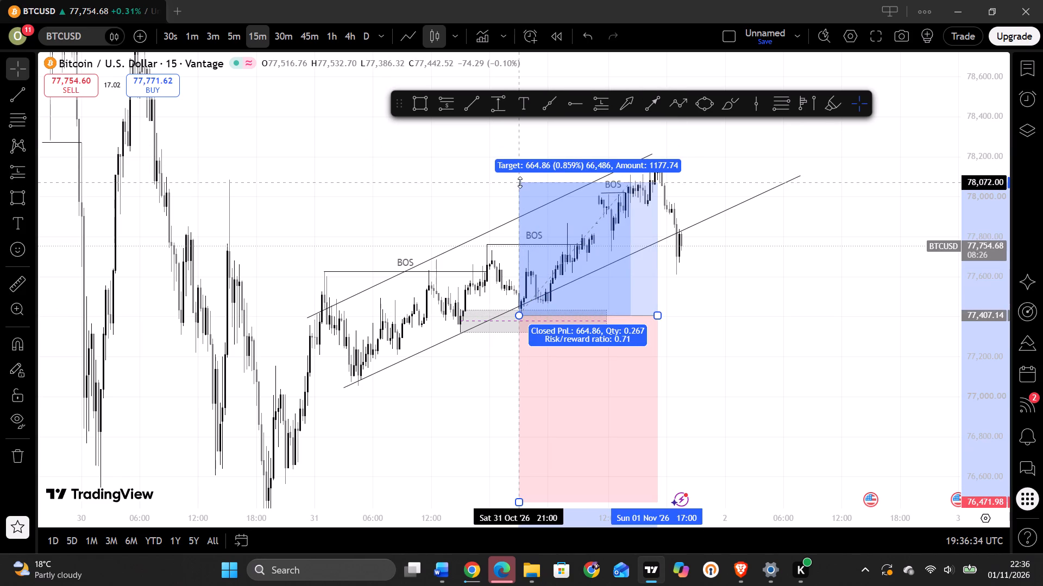
{"action": "left_click_drag", "start_coordinate": [520, 182], "coordinate": [523, 179]}
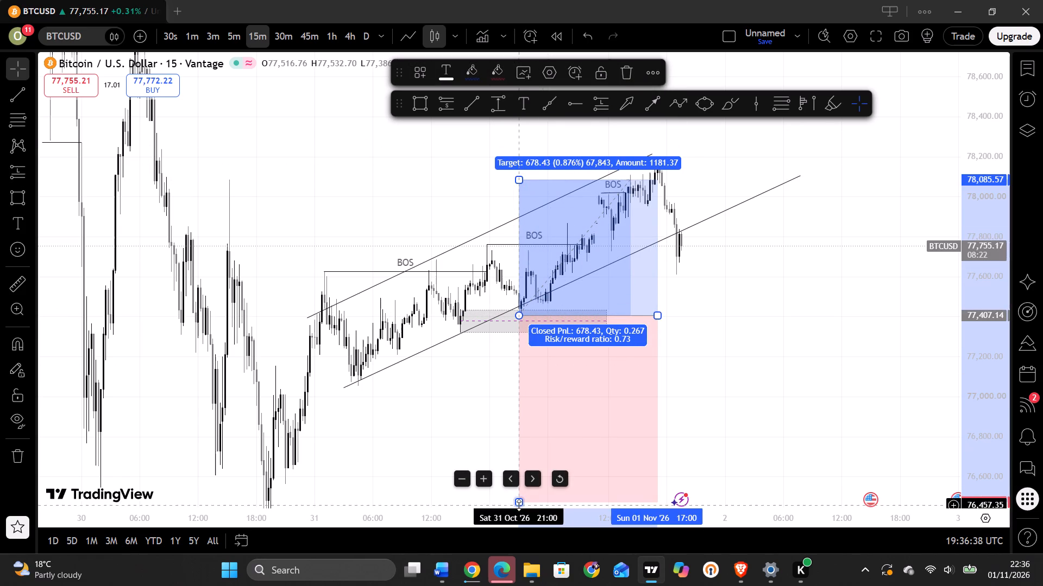
{"action": "left_click_drag", "start_coordinate": [519, 505], "coordinate": [521, 348]}
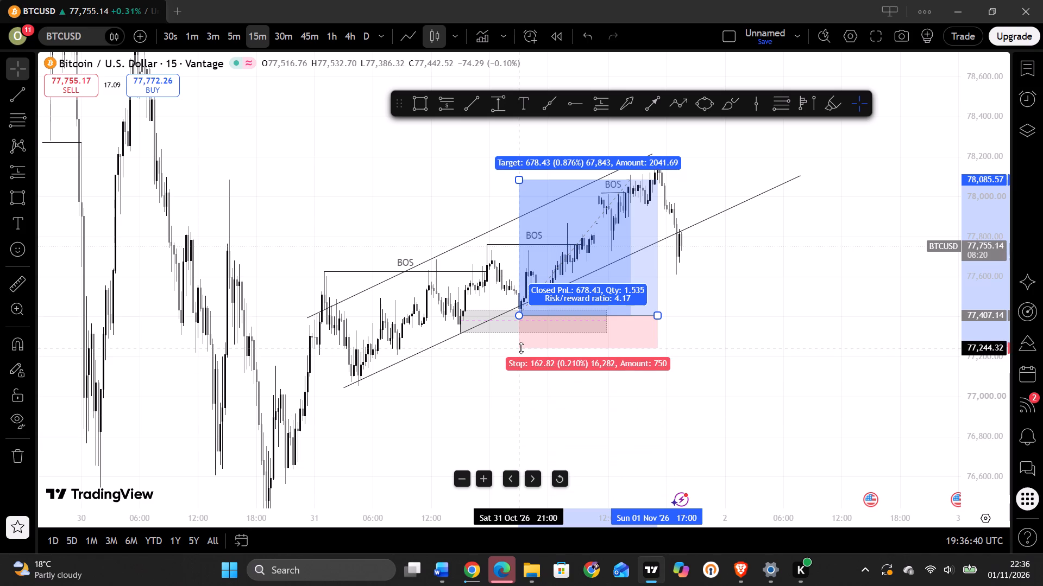
{"action": "left_click_drag", "start_coordinate": [521, 348], "coordinate": [521, 345]}
{"action": "left_click", "coordinate": [763, 396]}
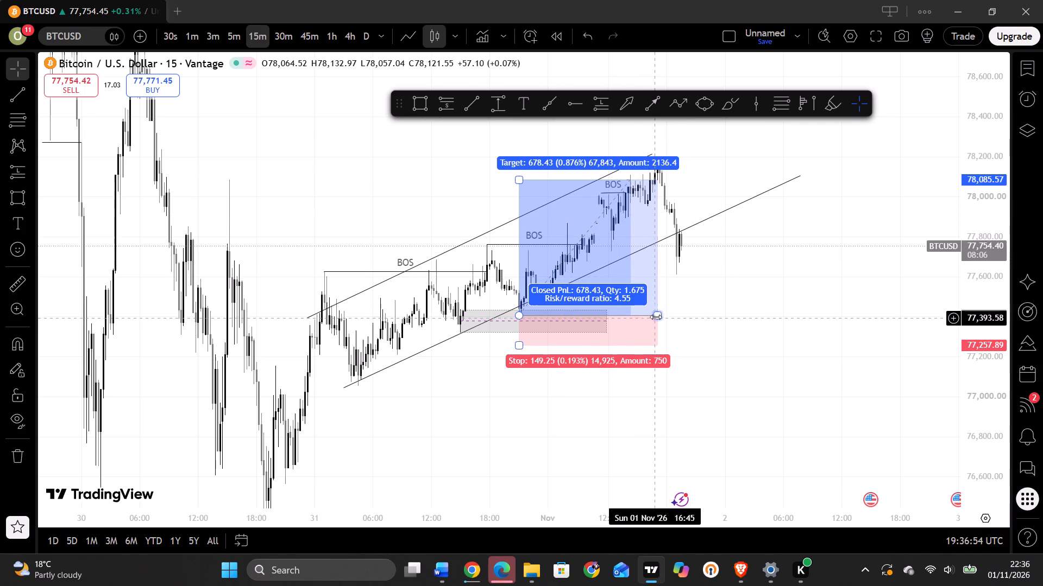
{"action": "left_click_drag", "start_coordinate": [656, 316], "coordinate": [576, 298]}
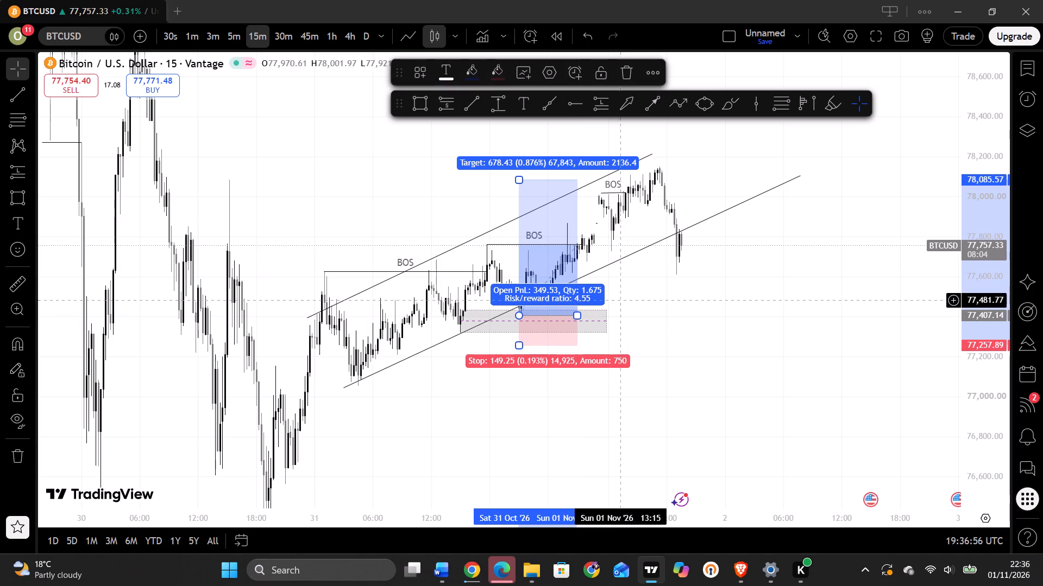
{"action": "left_click", "coordinate": [701, 319]}
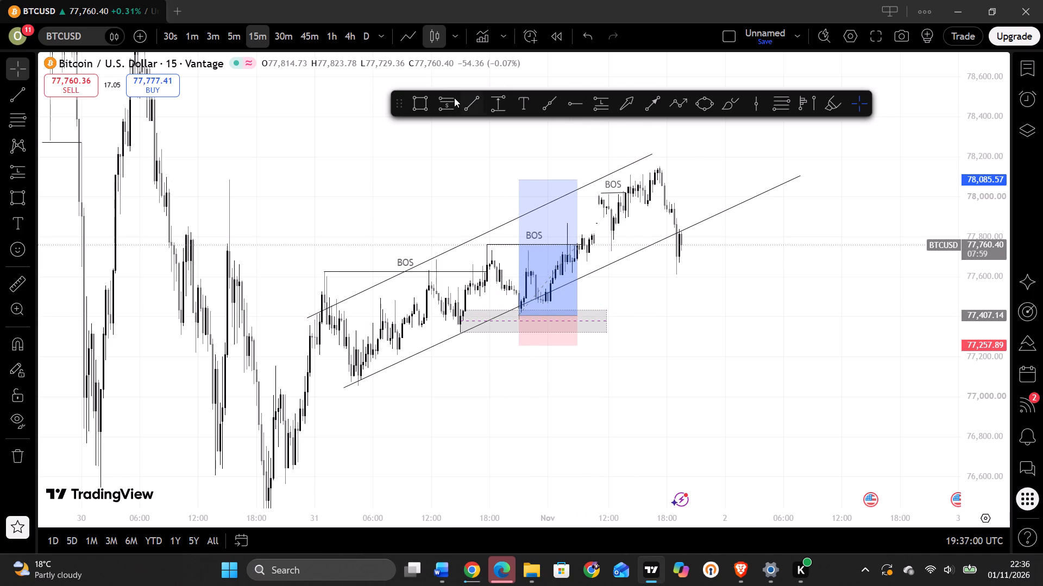
Draw a rectangle zone from about 77,767 down to 77,679, starting just before the price gap and ending at 1 Nov 17:15.
{"action": "left_click", "coordinate": [418, 103]}
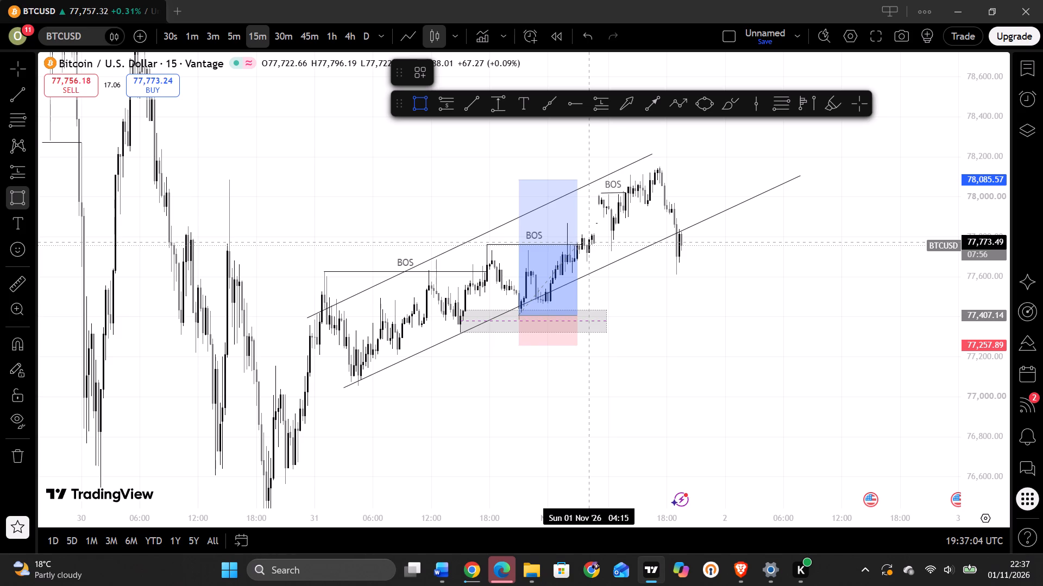
{"action": "left_click_drag", "start_coordinate": [587, 243], "coordinate": [609, 252]}
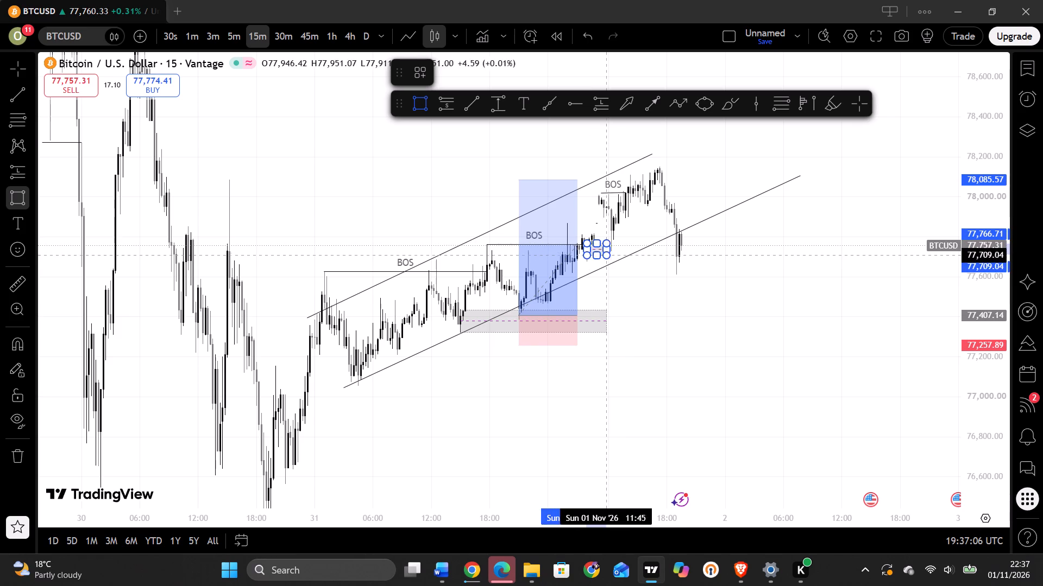
{"action": "left_click_drag", "start_coordinate": [609, 252], "coordinate": [647, 260]}
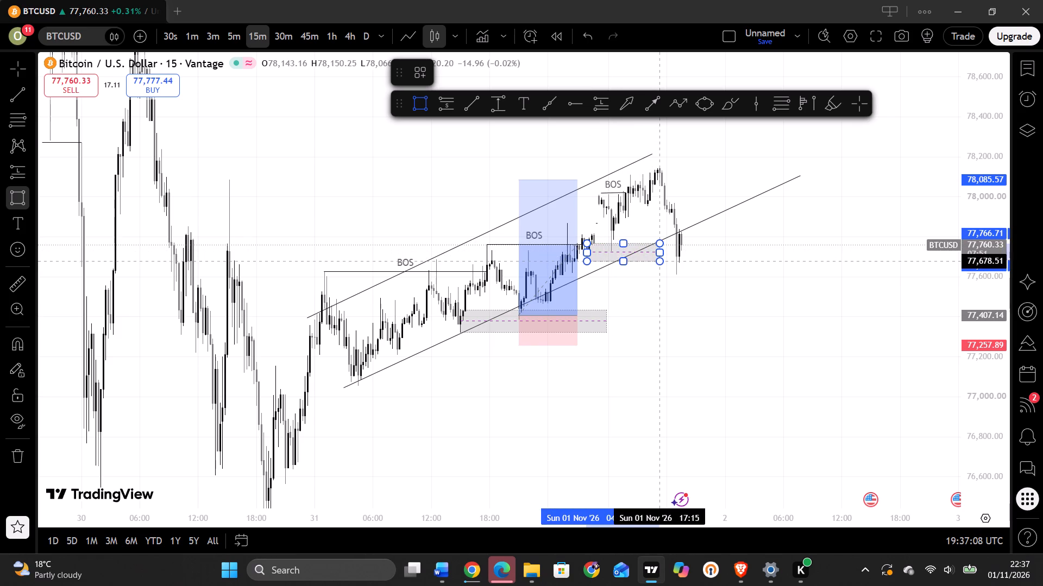
{"action": "left_click_drag", "start_coordinate": [659, 260], "coordinate": [676, 311]}
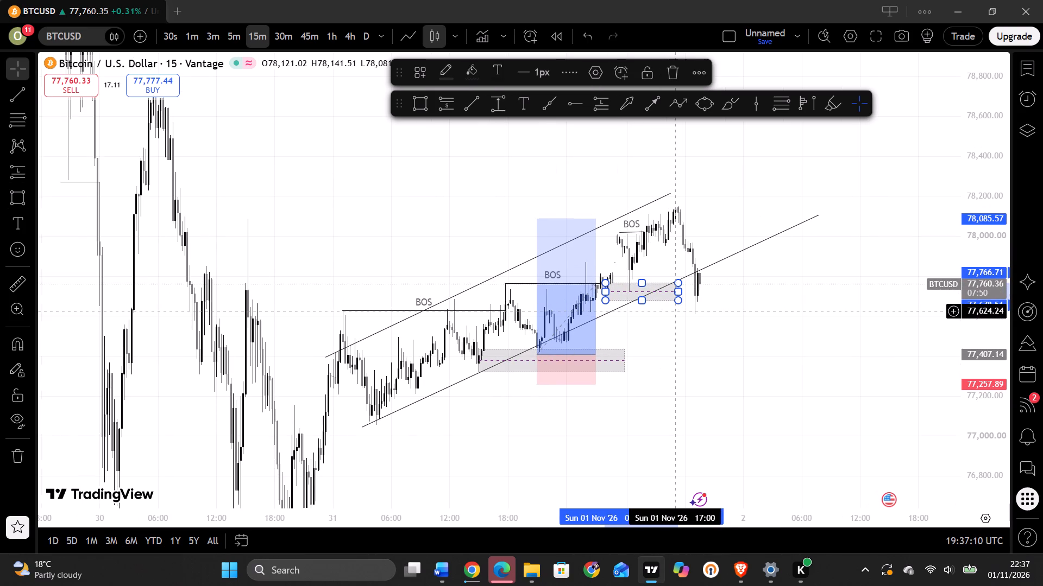
{"action": "left_click", "coordinate": [671, 340]}
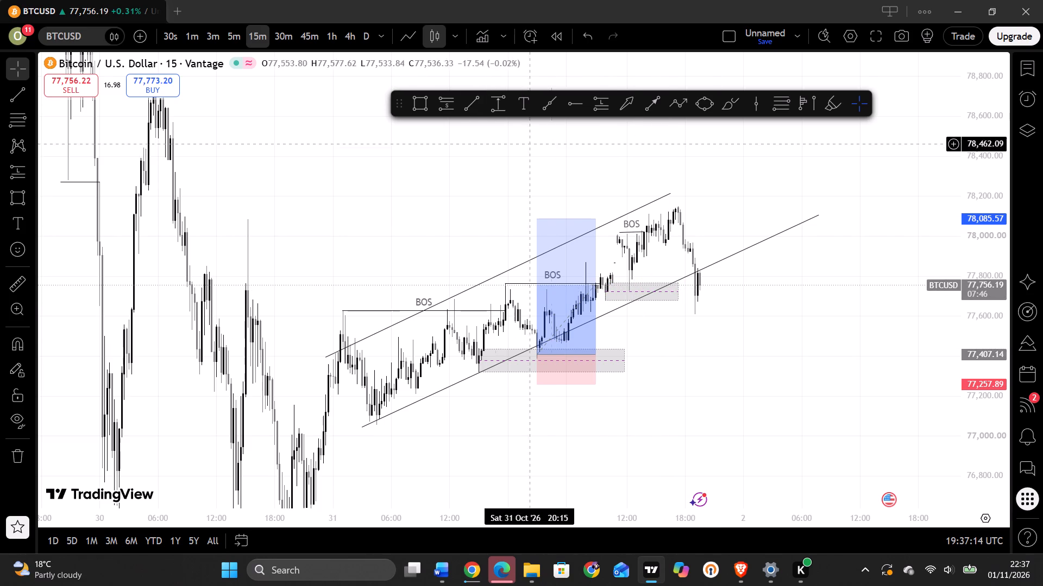
Place a second long position from 1 Nov 12:15 to 16:15 with entry 77,739.57, target 78,099.13 and stop 77,631.02.
{"action": "left_click", "coordinate": [596, 104]}
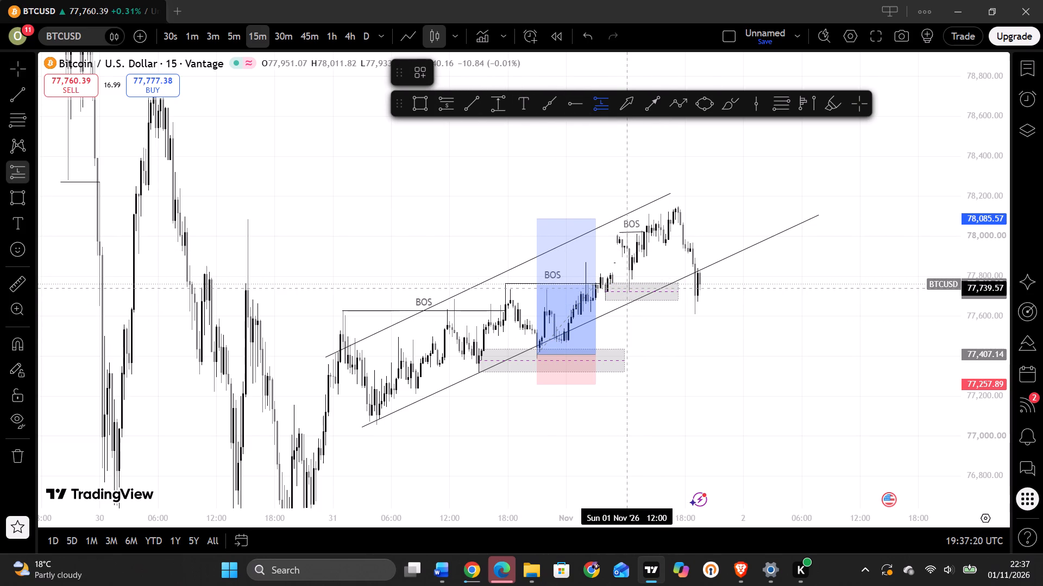
{"action": "left_click", "coordinate": [630, 288]}
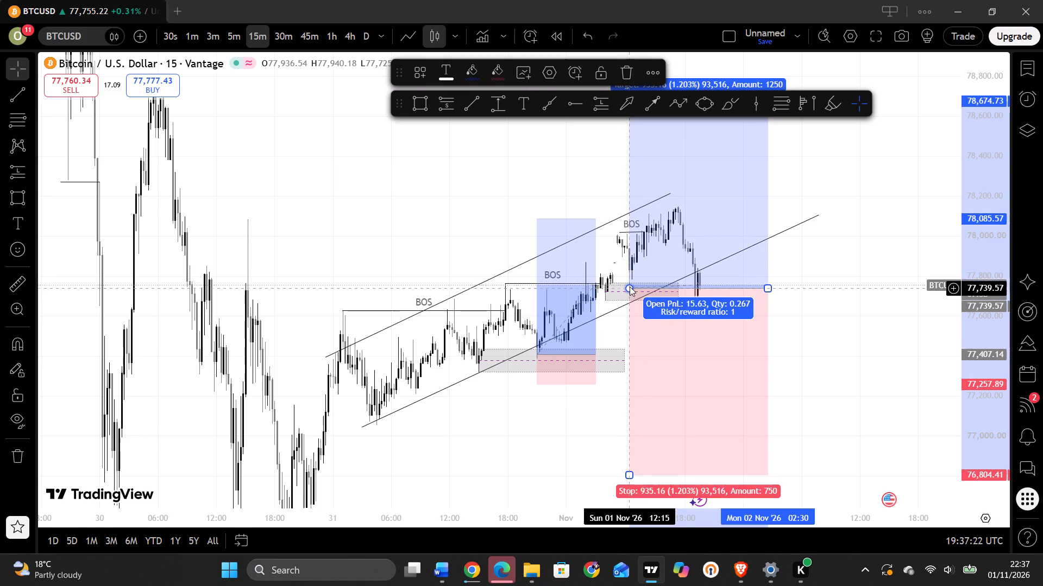
{"action": "left_click_drag", "start_coordinate": [586, 164], "coordinate": [590, 239]}
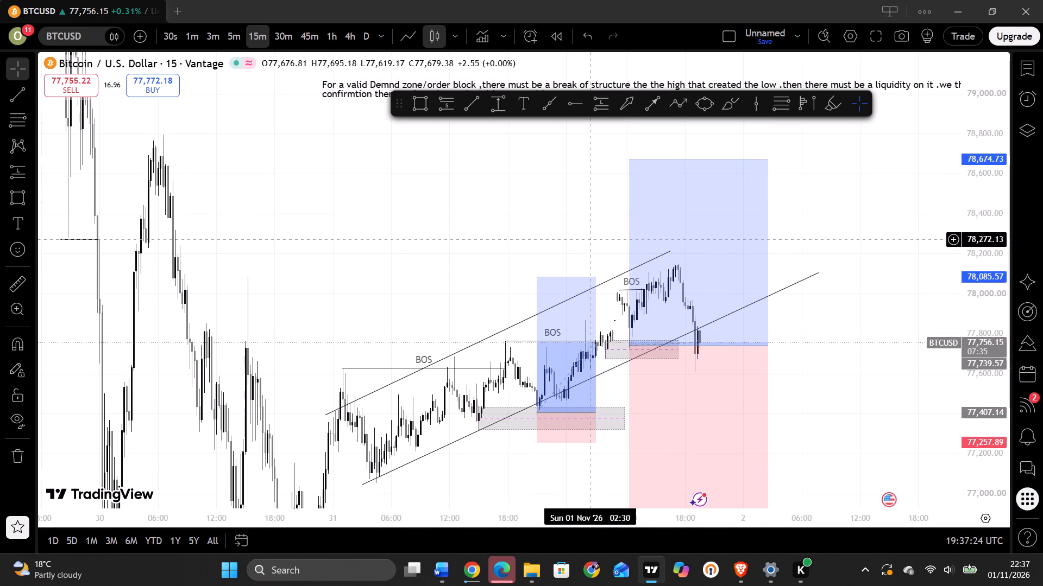
{"action": "left_click_drag", "start_coordinate": [629, 158], "coordinate": [632, 239]}
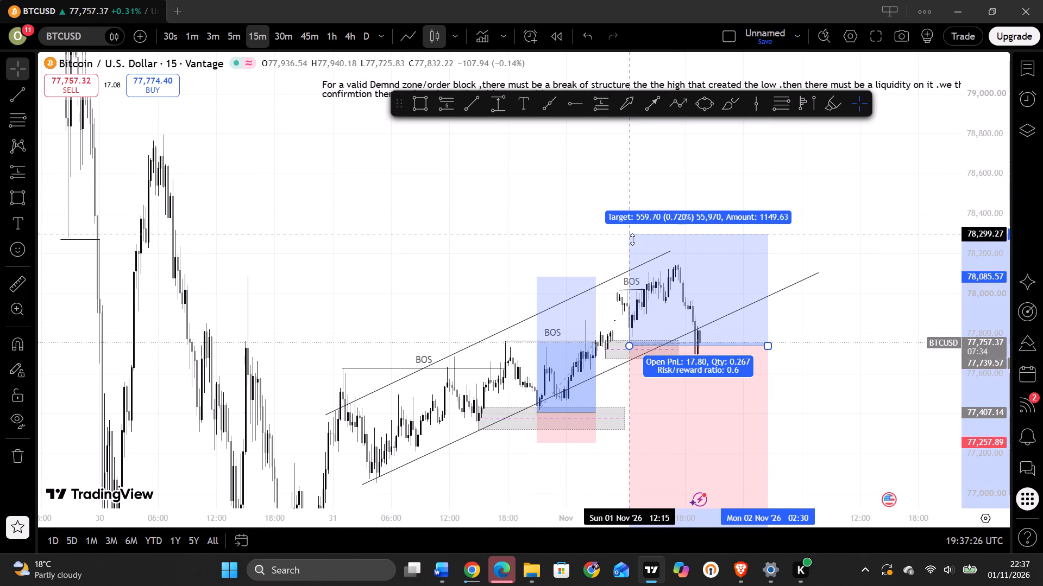
{"action": "left_click_drag", "start_coordinate": [632, 239], "coordinate": [635, 273]}
{"action": "left_click_drag", "start_coordinate": [769, 347], "coordinate": [668, 331]}
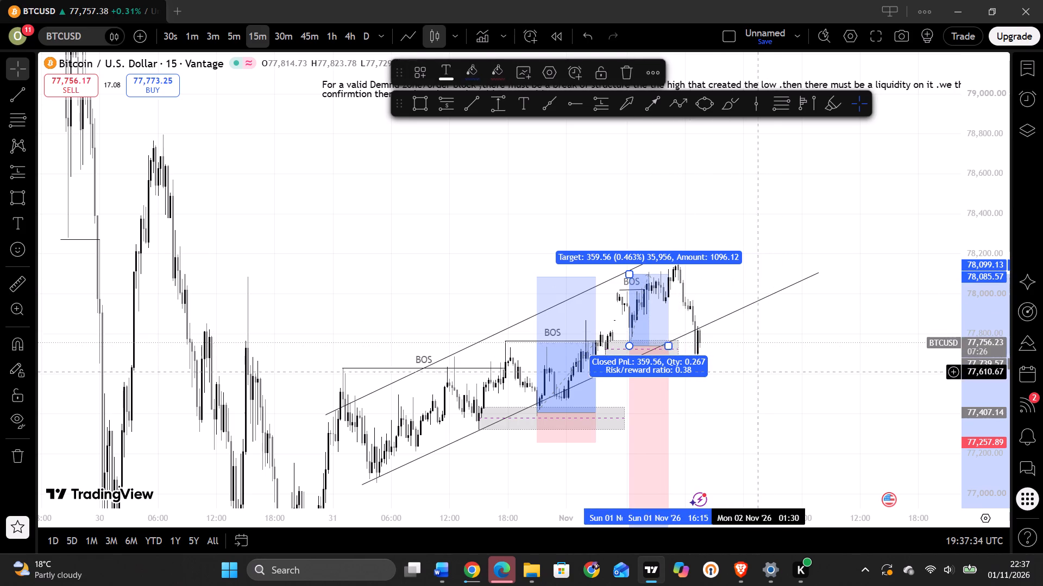
{"action": "left_click_drag", "start_coordinate": [783, 404], "coordinate": [759, 263]}
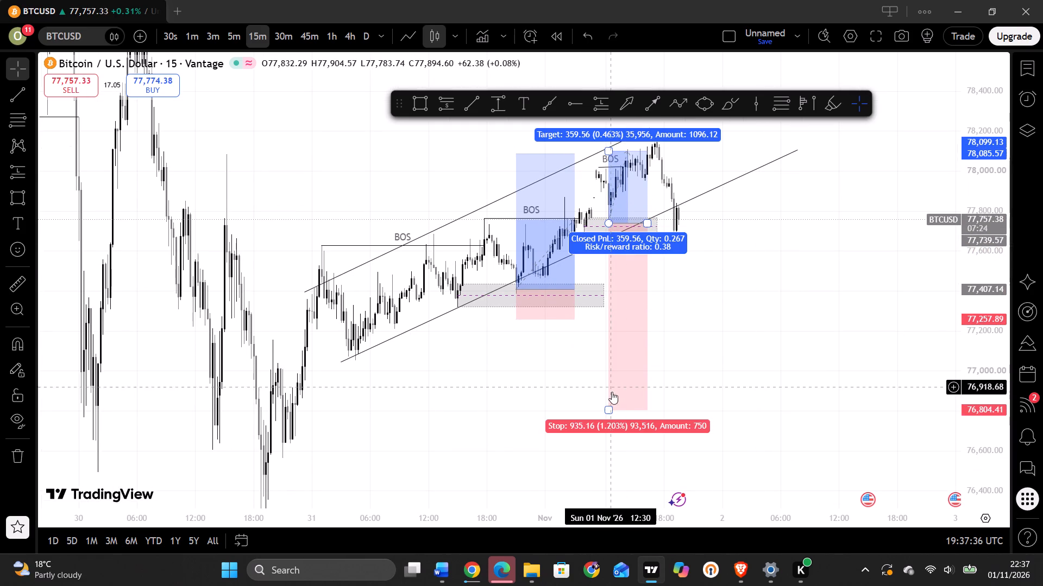
{"action": "left_click_drag", "start_coordinate": [610, 407], "coordinate": [611, 250]}
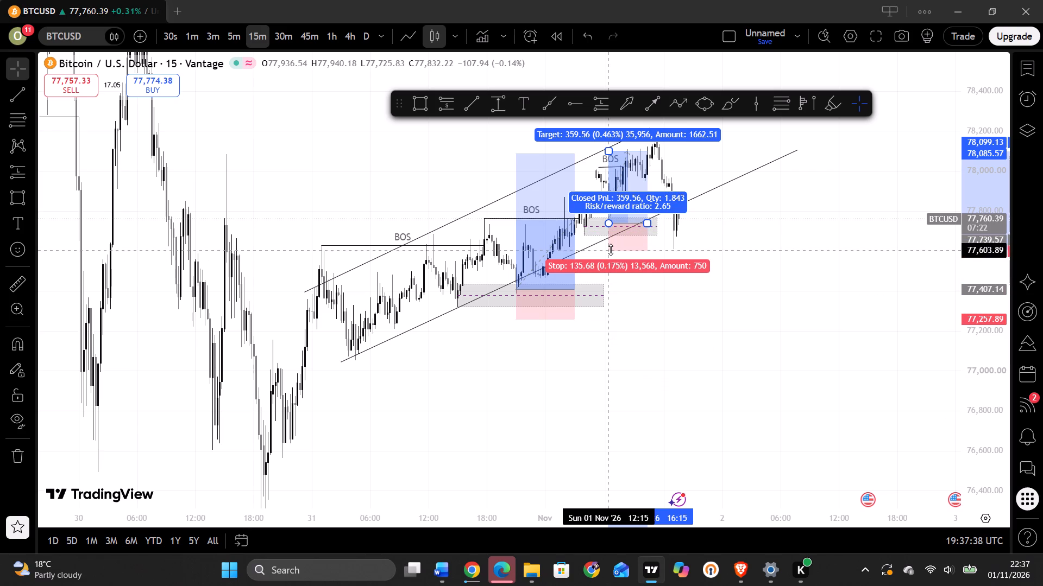
{"action": "left_click_drag", "start_coordinate": [611, 250], "coordinate": [611, 244]}
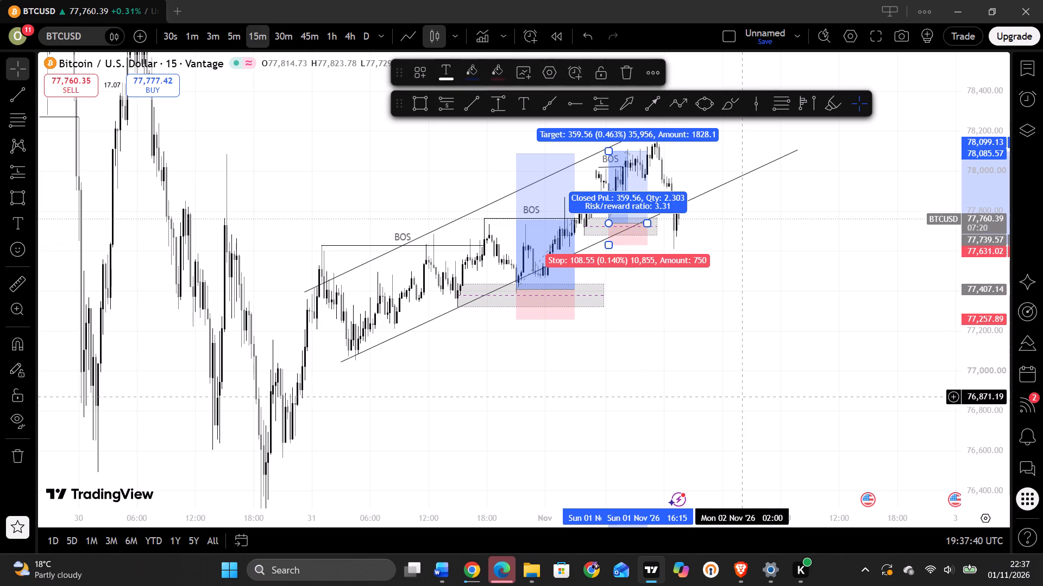
{"action": "left_click", "coordinate": [748, 405]}
{"action": "left_click_drag", "start_coordinate": [734, 390], "coordinate": [736, 434]}
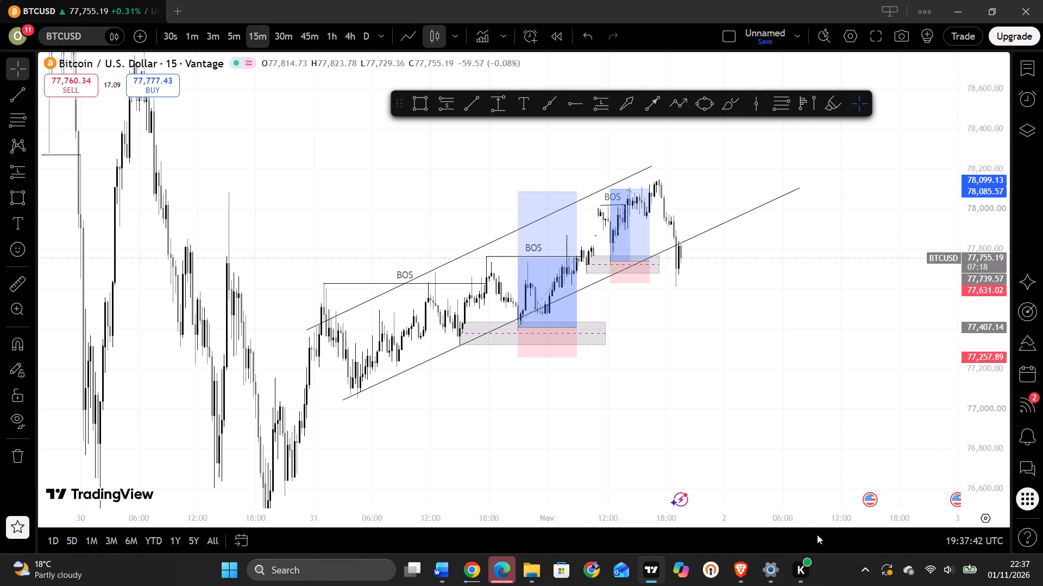
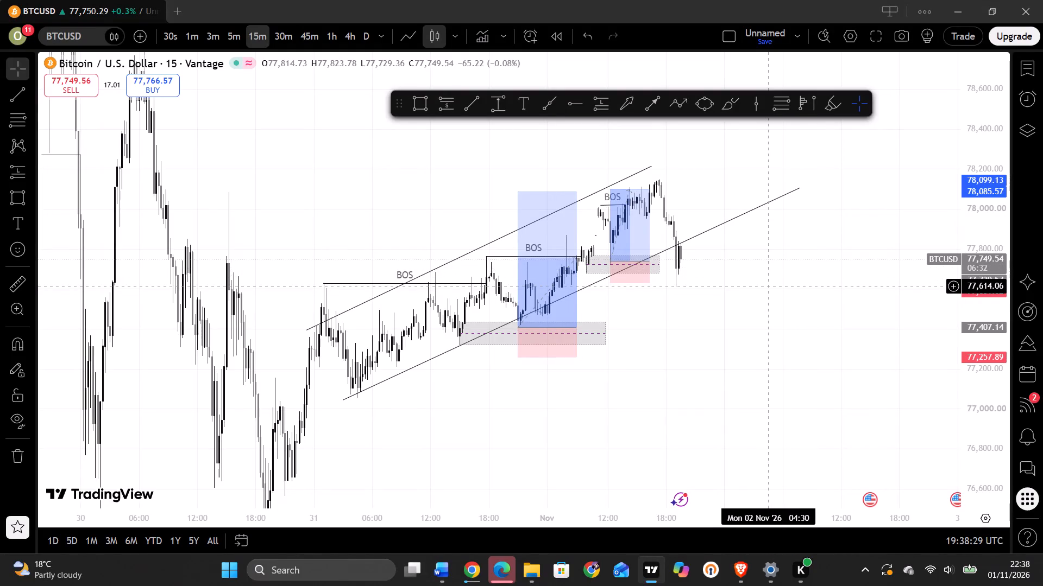
Review the BTCUSD channel, zones, positions and the demand-zone note on the 15-minute chart, briefly checking the 1-hour timeframe.
{"action": "left_click", "coordinate": [769, 286]}
{"action": "left_click_drag", "start_coordinate": [289, 130], "coordinate": [482, 264]}
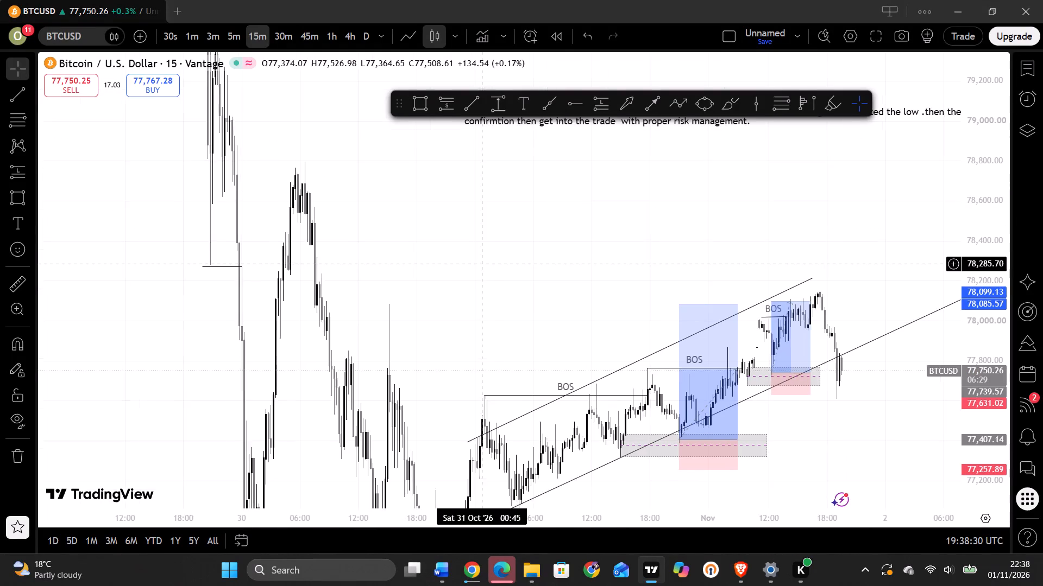
{"action": "left_click_drag", "start_coordinate": [482, 264], "coordinate": [549, 323]}
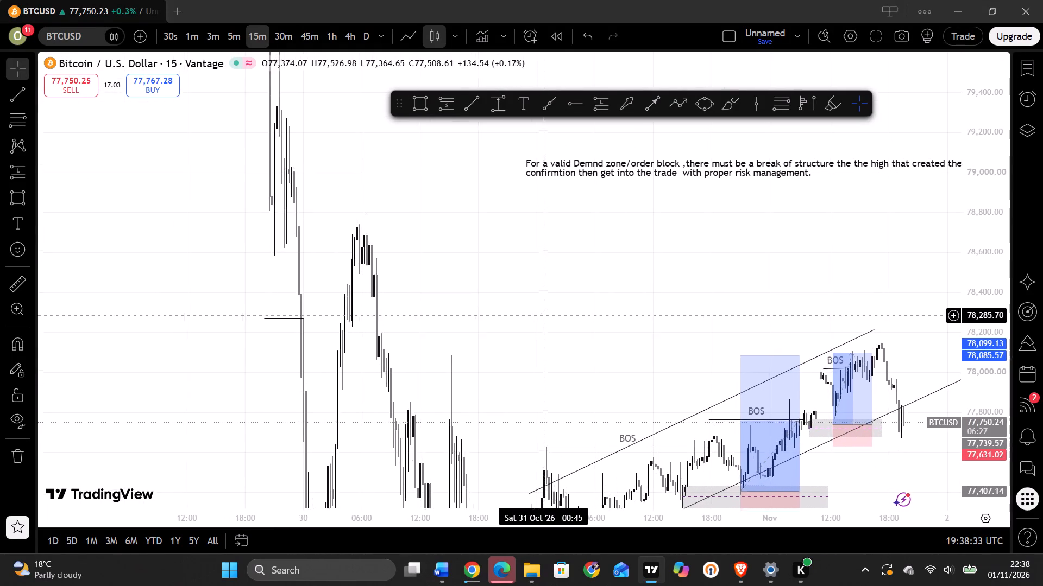
{"action": "left_click_drag", "start_coordinate": [549, 323], "coordinate": [575, 352]}
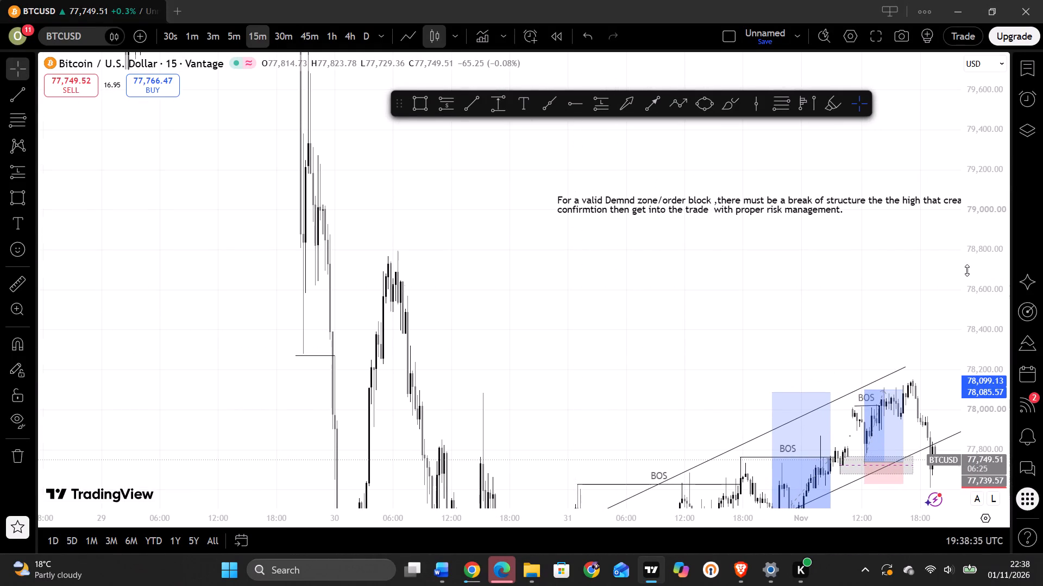
{"action": "left_click_drag", "start_coordinate": [980, 249], "coordinate": [979, 332]}
{"action": "left_click_drag", "start_coordinate": [791, 285], "coordinate": [743, 300]}
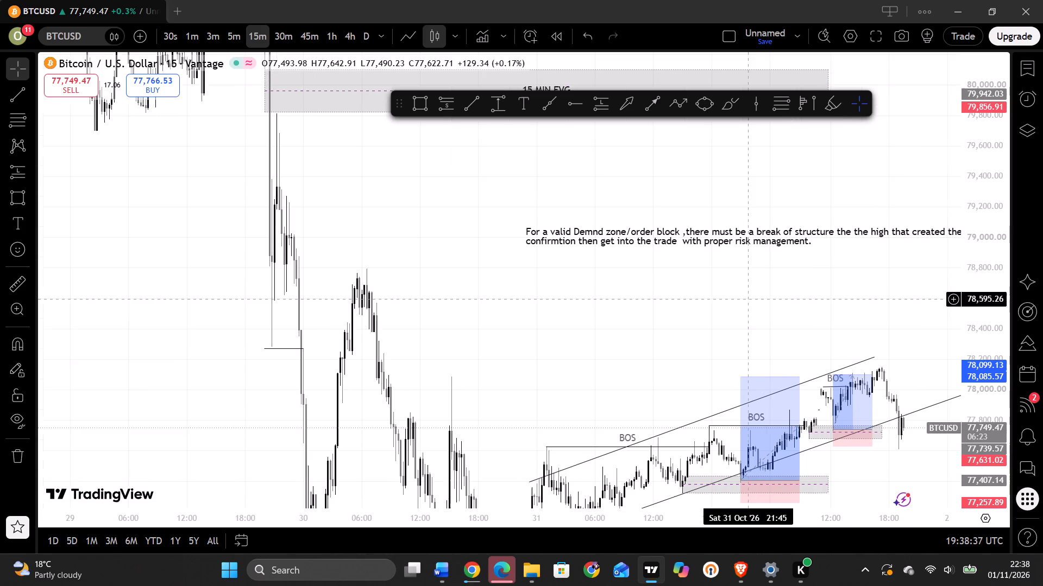
{"action": "left_click_drag", "start_coordinate": [743, 300], "coordinate": [475, 249]}
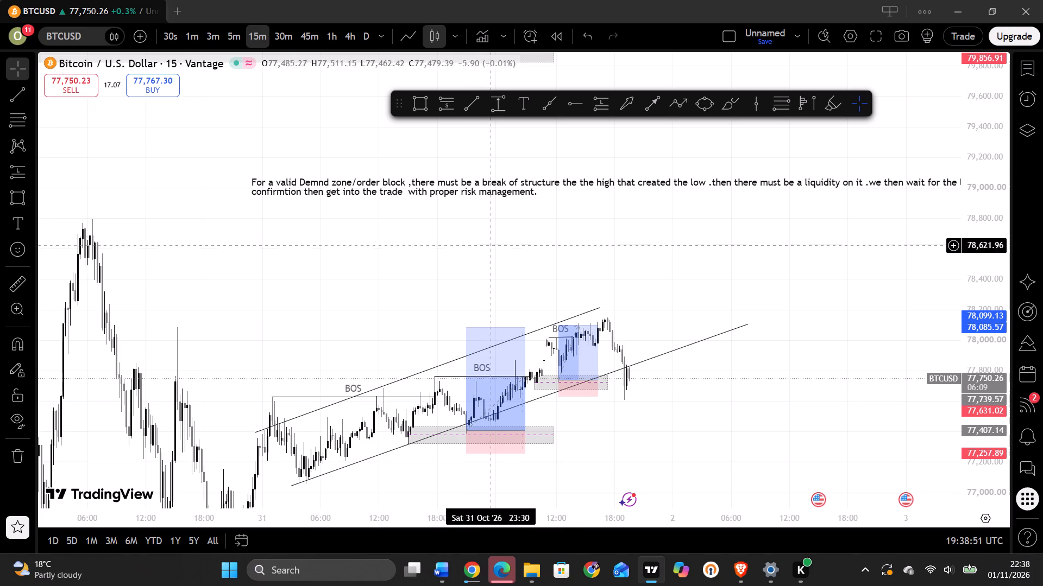
{"action": "left_click", "coordinate": [329, 39]}
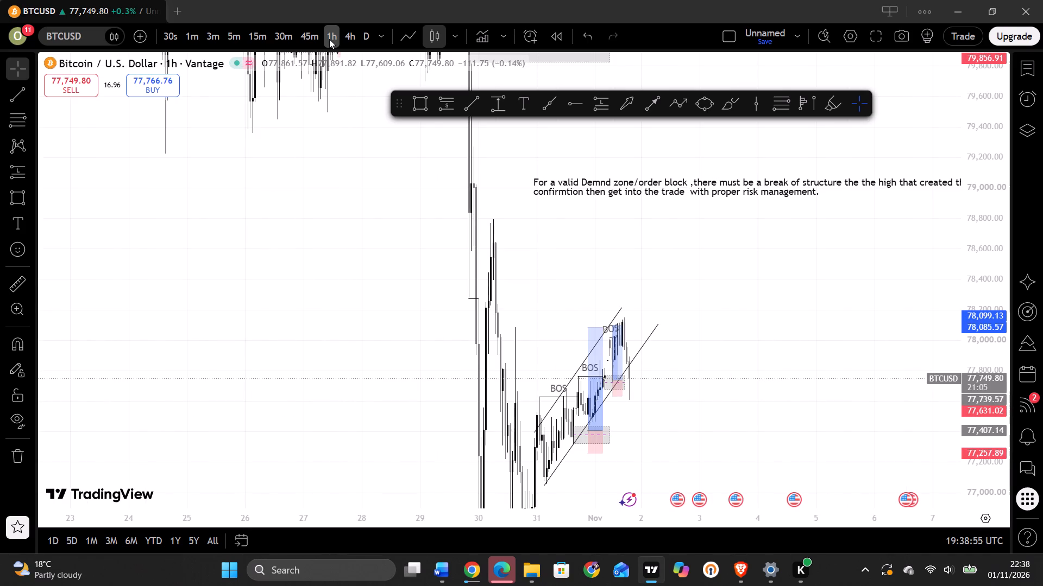
{"action": "left_click", "coordinate": [257, 34]}
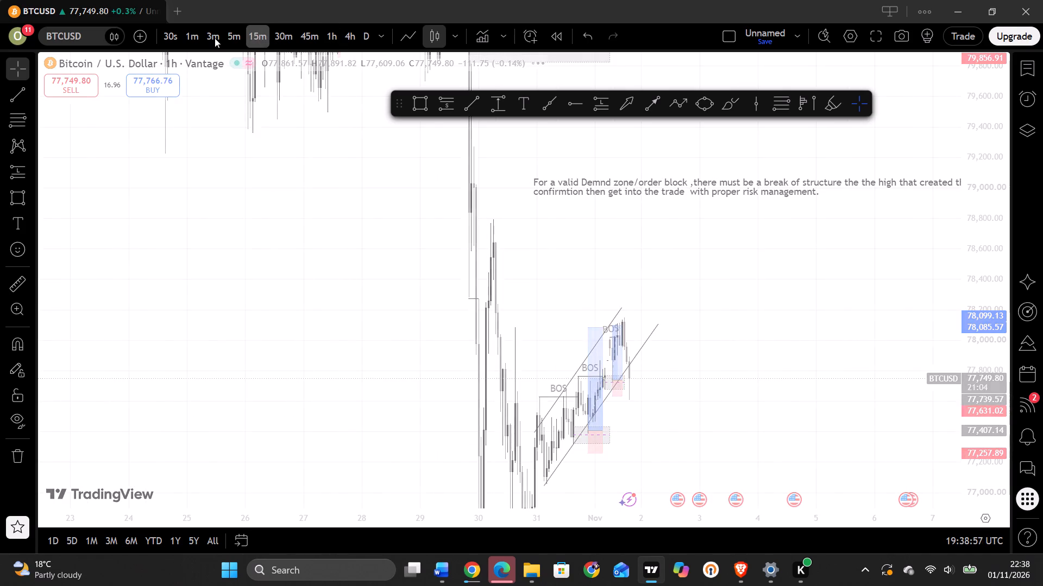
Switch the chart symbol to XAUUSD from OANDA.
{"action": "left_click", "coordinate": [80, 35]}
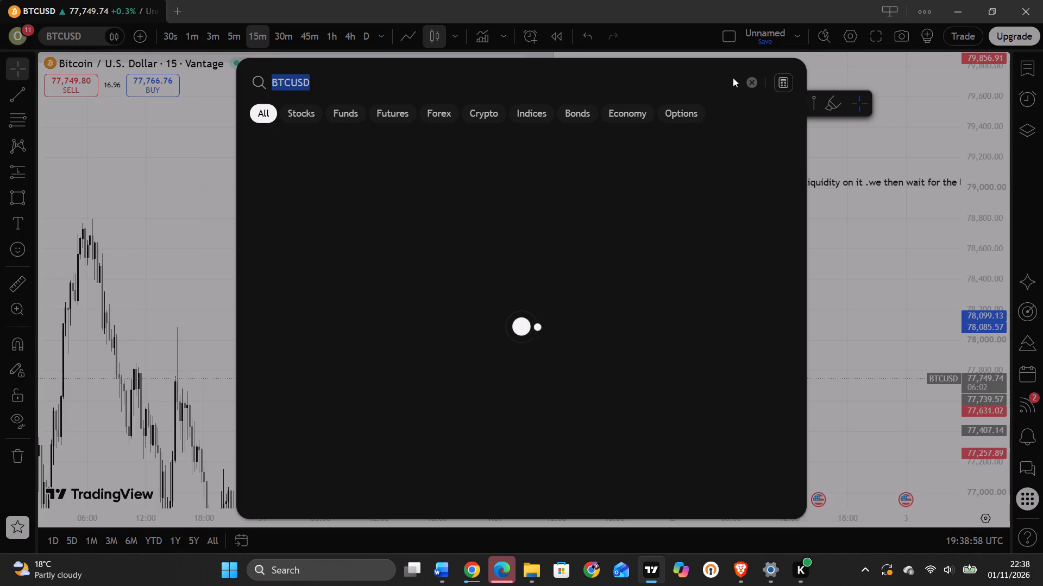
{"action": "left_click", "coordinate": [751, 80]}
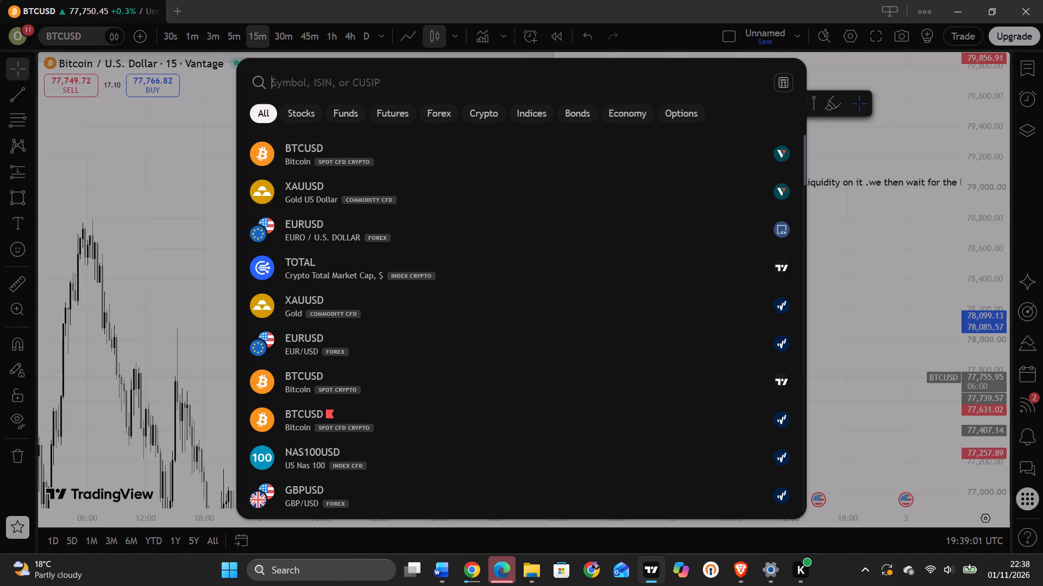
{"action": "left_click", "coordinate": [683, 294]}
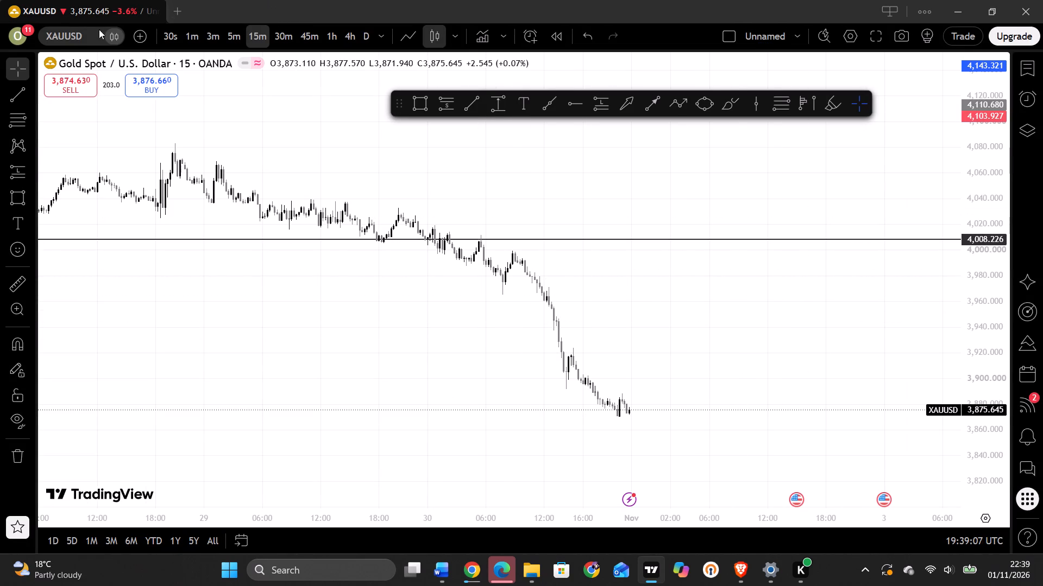
Switch the chart symbol to XAUUSD, Gold US Dollar, from Vantage.
{"action": "left_click", "coordinate": [67, 36]}
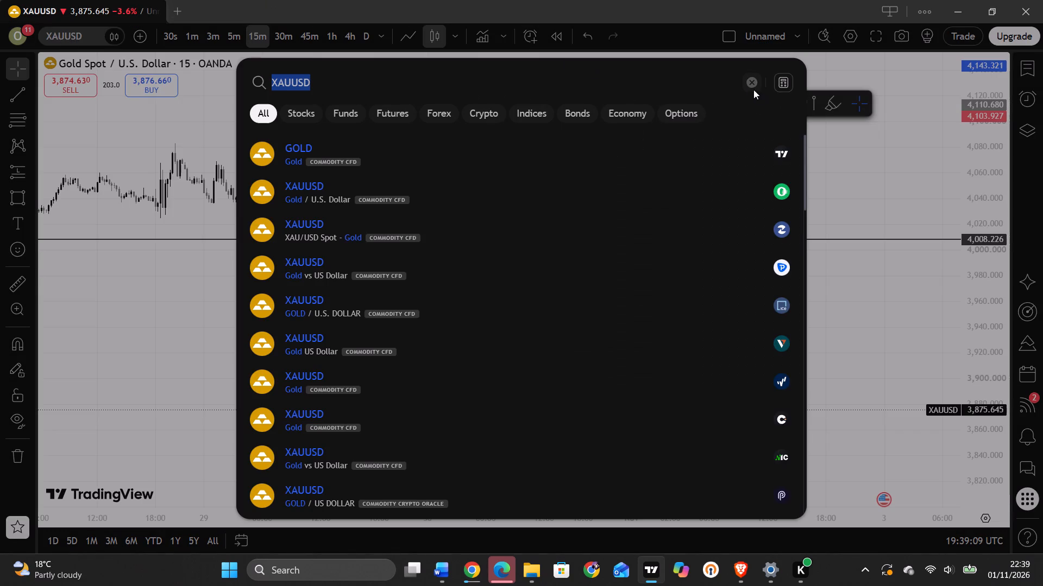
{"action": "left_click", "coordinate": [750, 84]}
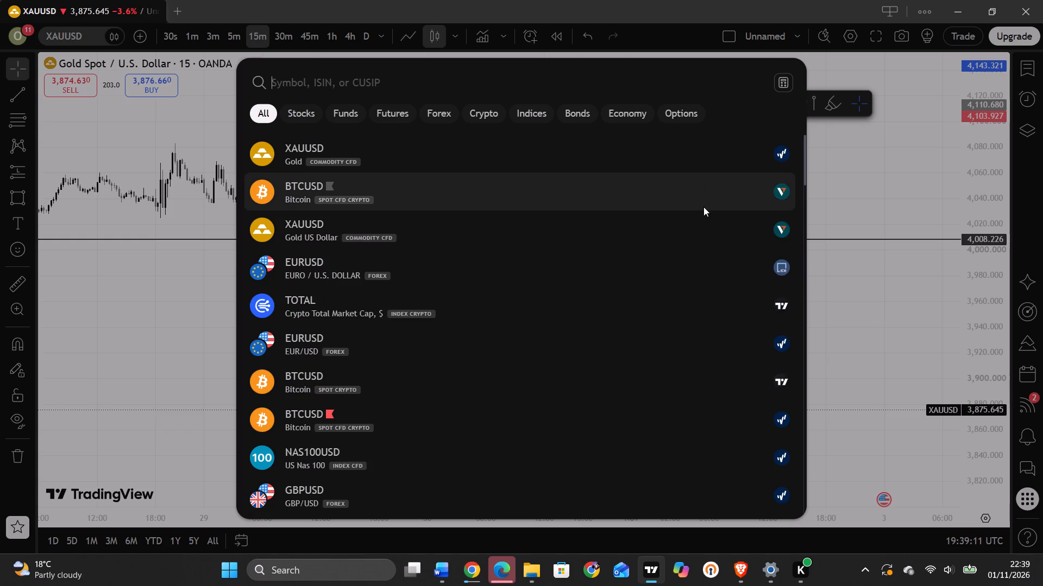
{"action": "left_click", "coordinate": [703, 220]}
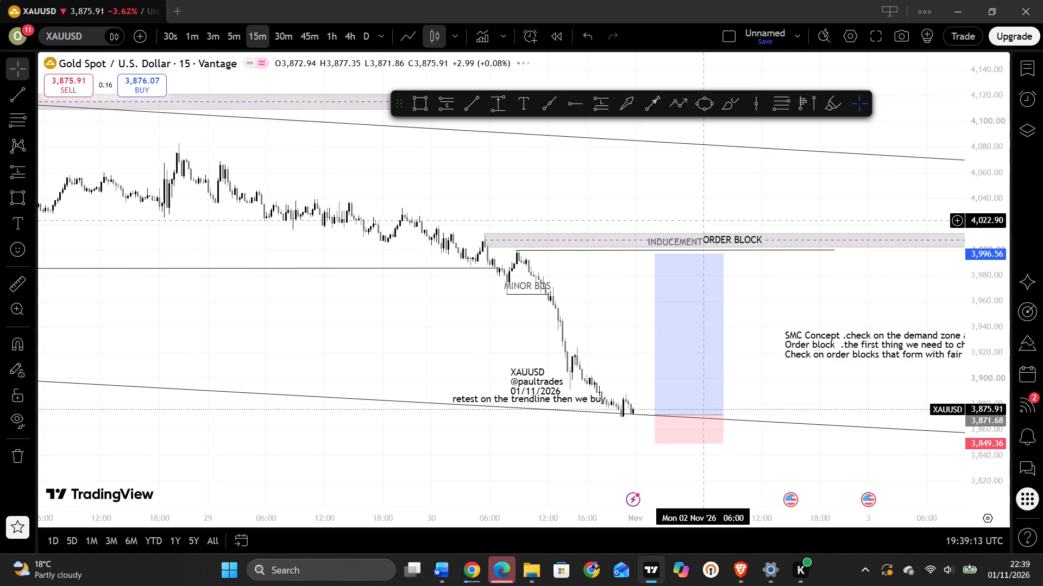
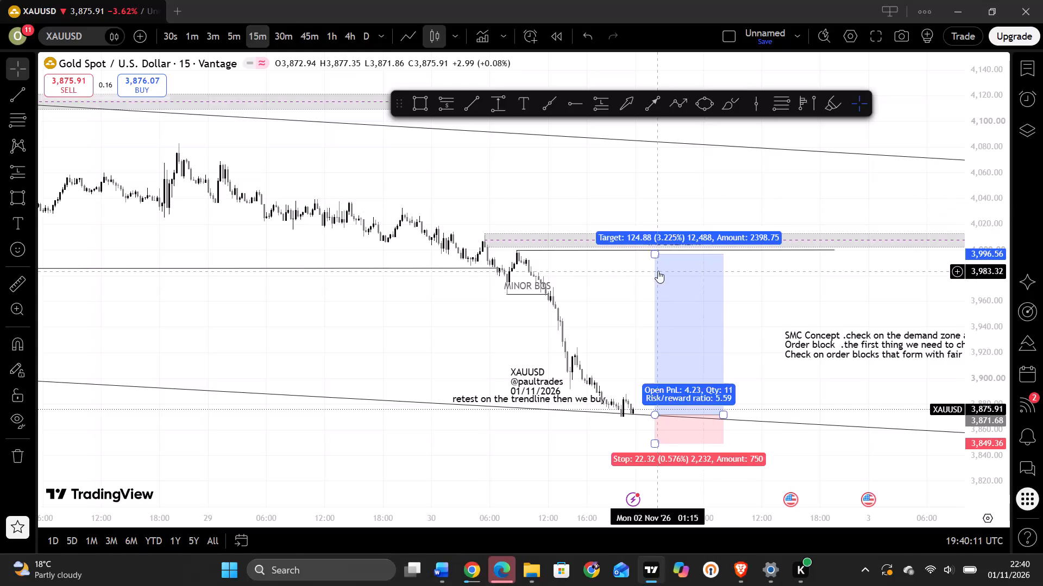
Examine the 15-minute XAUUSD chart's order block, inducement, long position, lower trendline and SMC notes, dismissing the referral advert.
{"action": "left_click", "coordinate": [476, 313]}
{"action": "left_click_drag", "start_coordinate": [442, 320], "coordinate": [387, 312]}
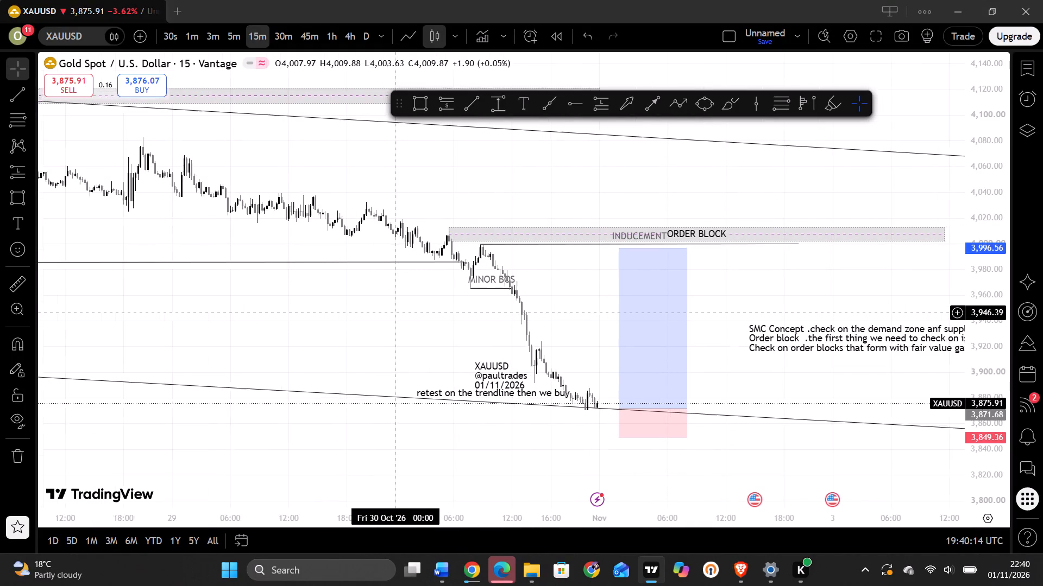
{"action": "left_click_drag", "start_coordinate": [387, 312], "coordinate": [428, 352]}
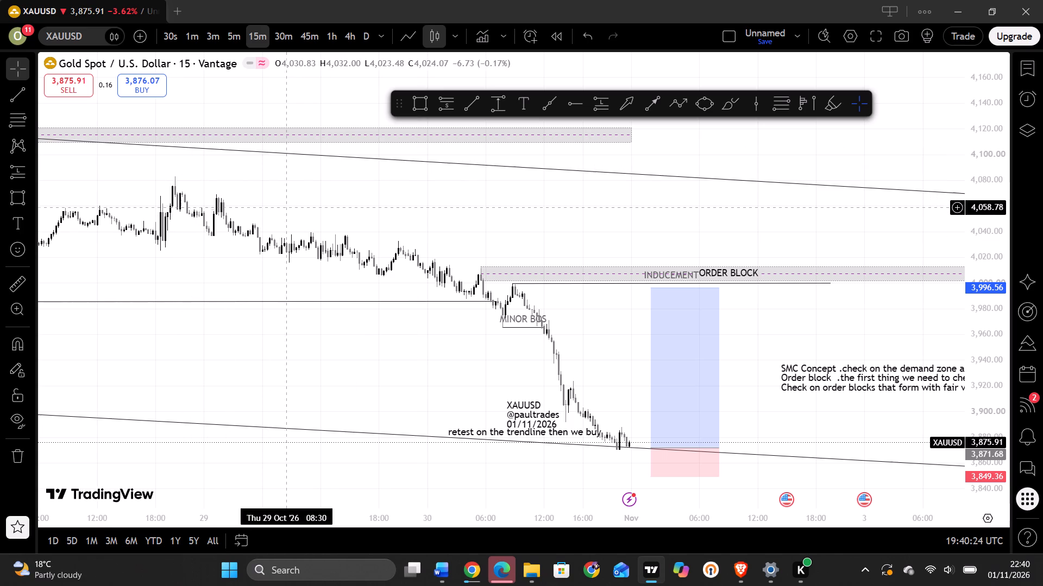
{"action": "left_click_drag", "start_coordinate": [998, 262], "coordinate": [969, 129]}
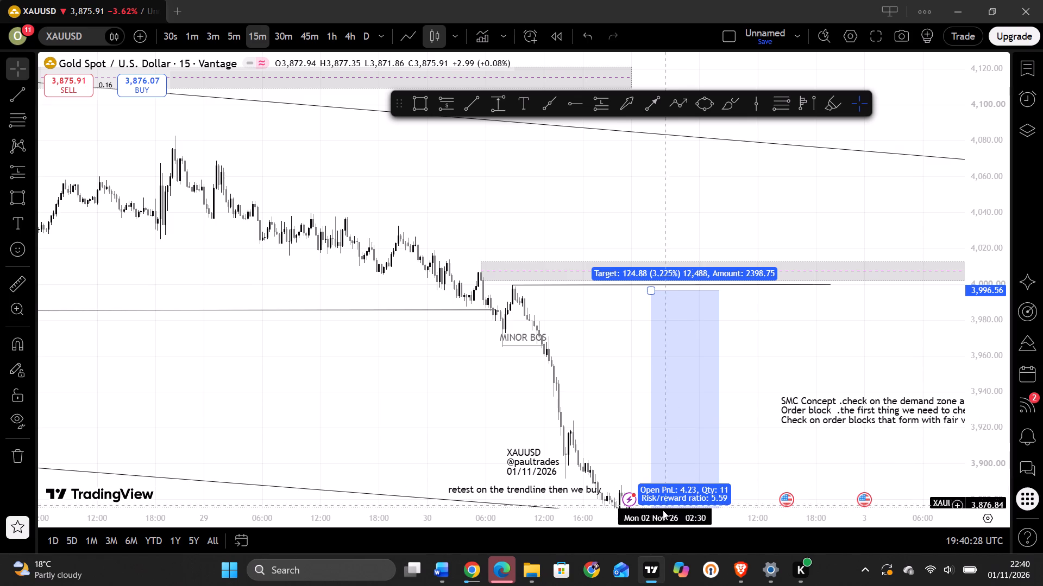
{"action": "left_click_drag", "start_coordinate": [656, 524], "coordinate": [530, 513]}
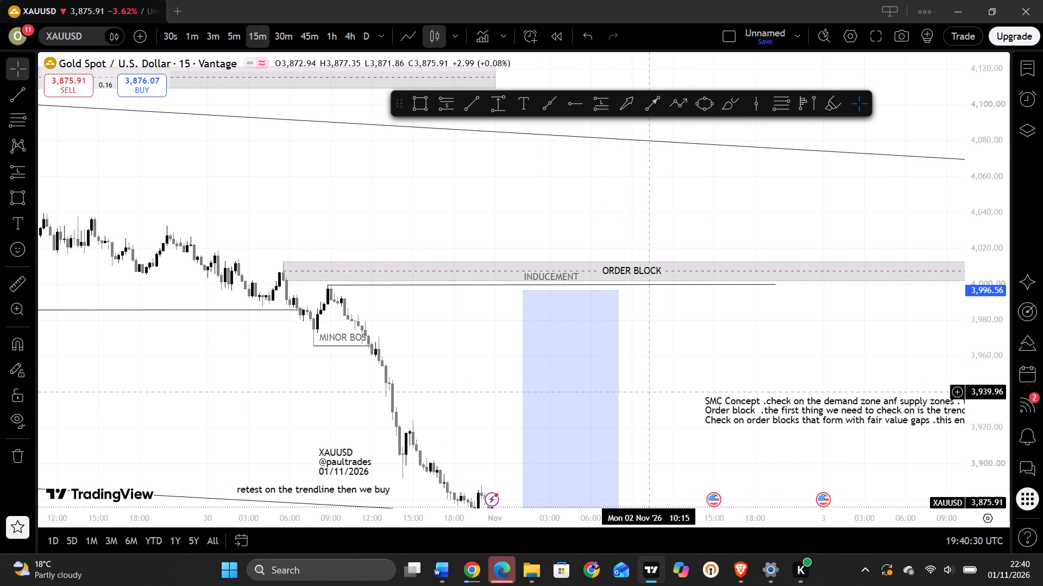
{"action": "left_click", "coordinate": [652, 387]}
{"action": "left_click_drag", "start_coordinate": [652, 387], "coordinate": [533, 237]}
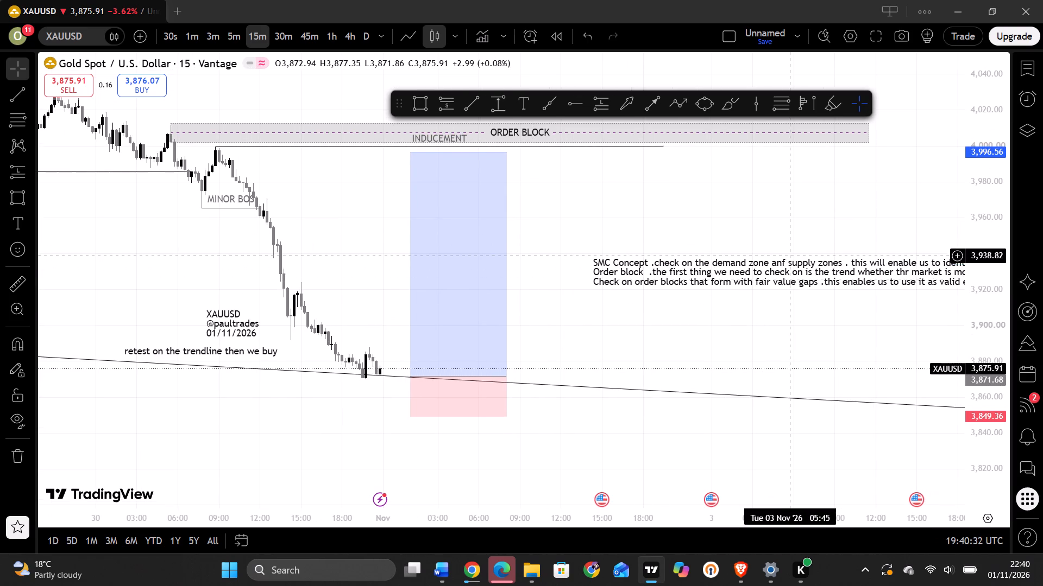
{"action": "left_click", "coordinate": [790, 271]}
{"action": "left_click", "coordinate": [669, 220]}
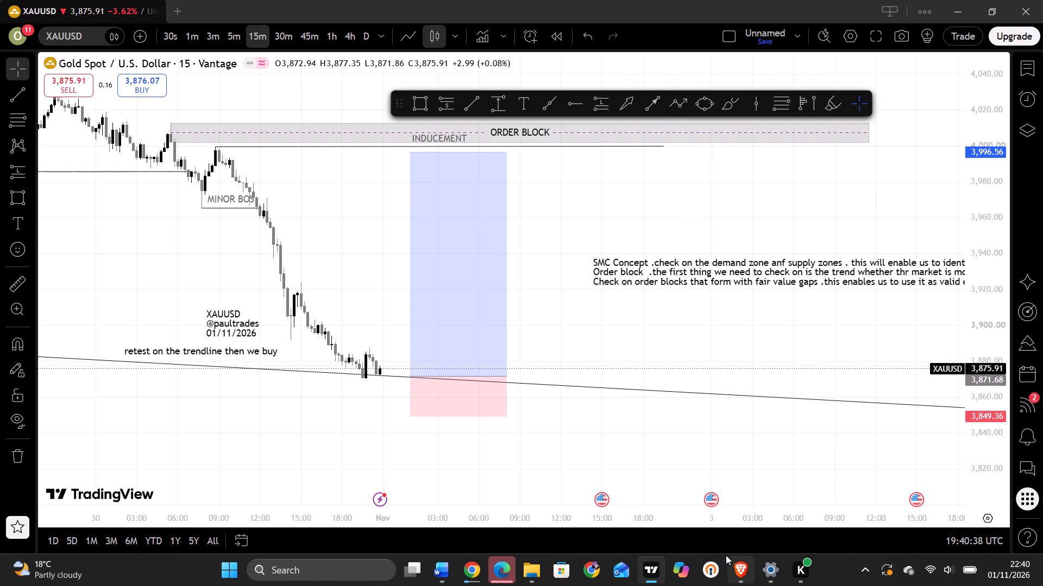
{"action": "left_click", "coordinate": [602, 361]}
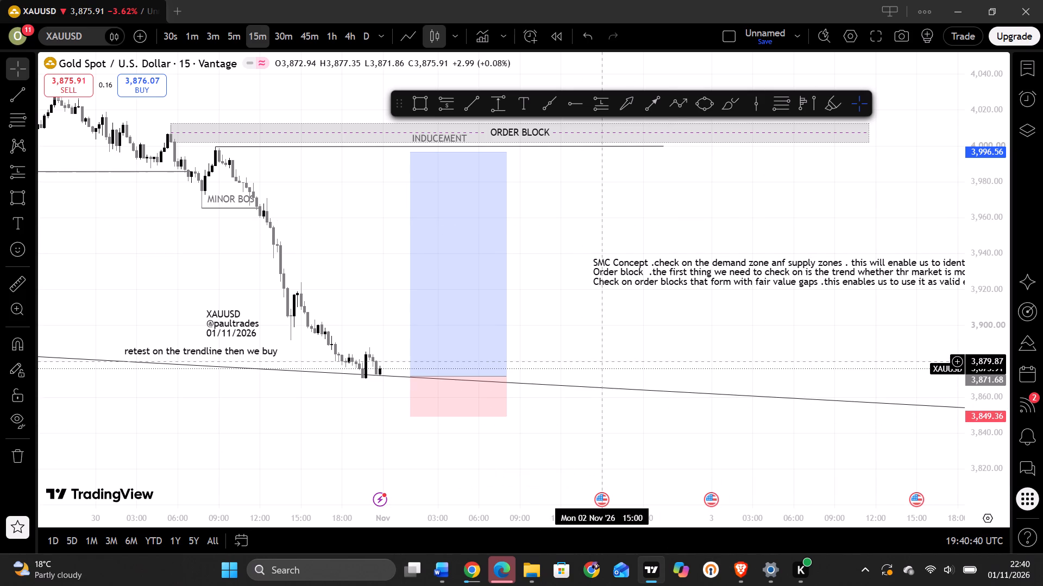
{"action": "left_click", "coordinate": [609, 311]}
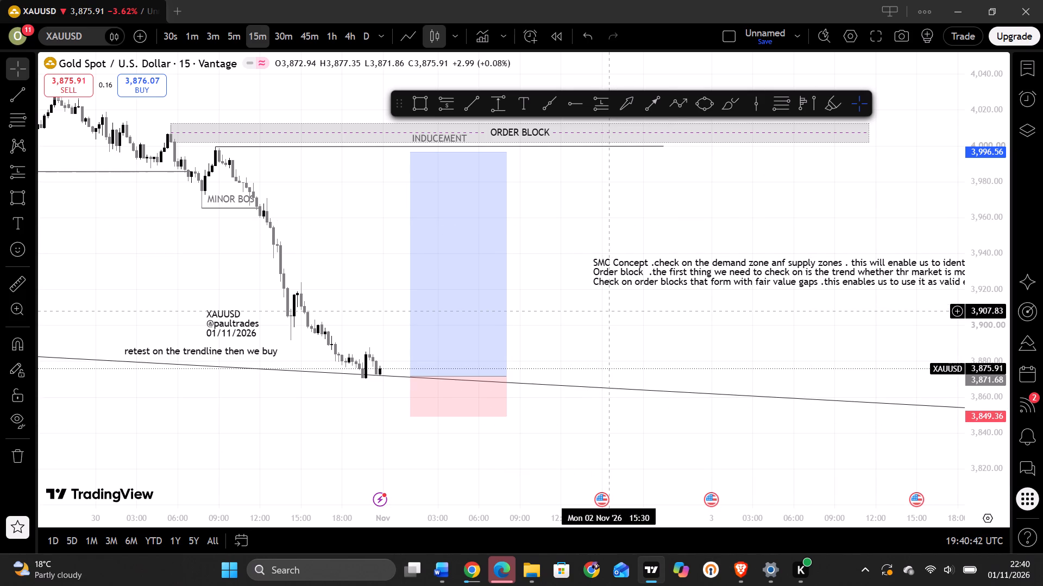
{"action": "key", "text": "i"}
{"action": "left_click", "coordinate": [907, 360]}
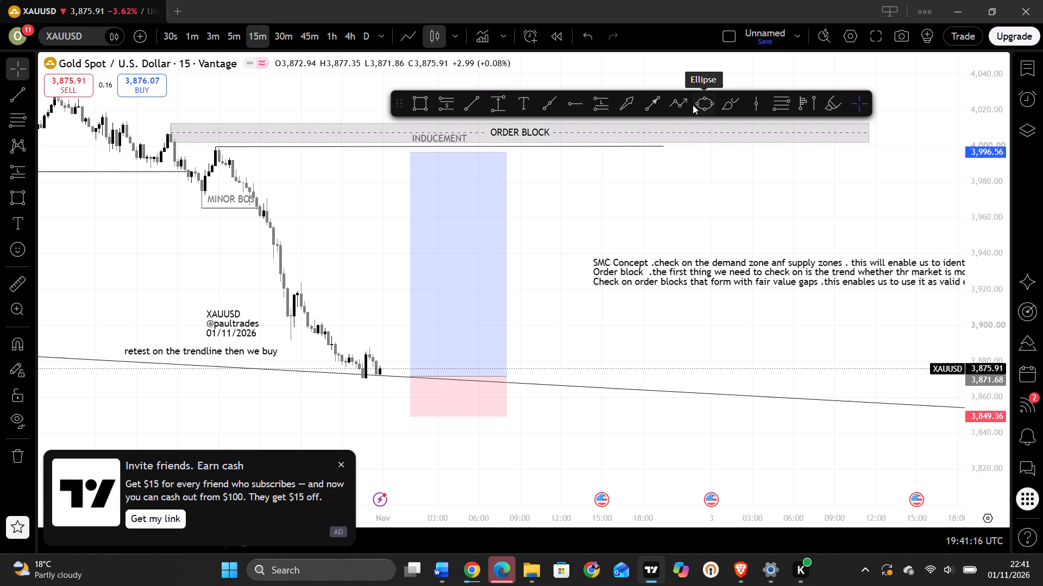
{"action": "left_click", "coordinate": [339, 458]}
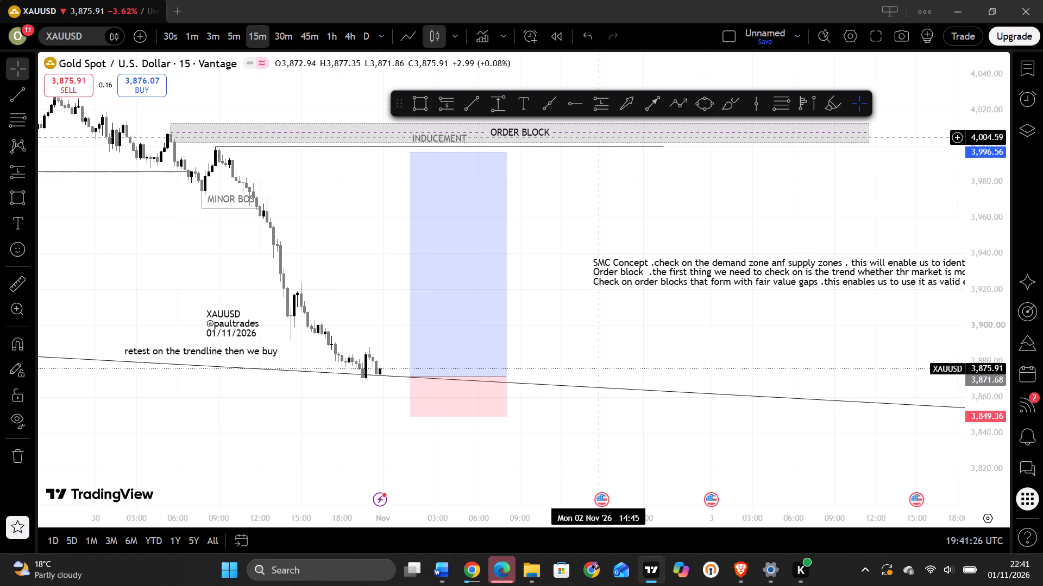
Add the text note "SMC CONCEPT/ICT CONCEPT 80 PERC WINRATE" beside the long position, just above the lower trendline.
{"action": "left_click", "coordinate": [531, 101]}
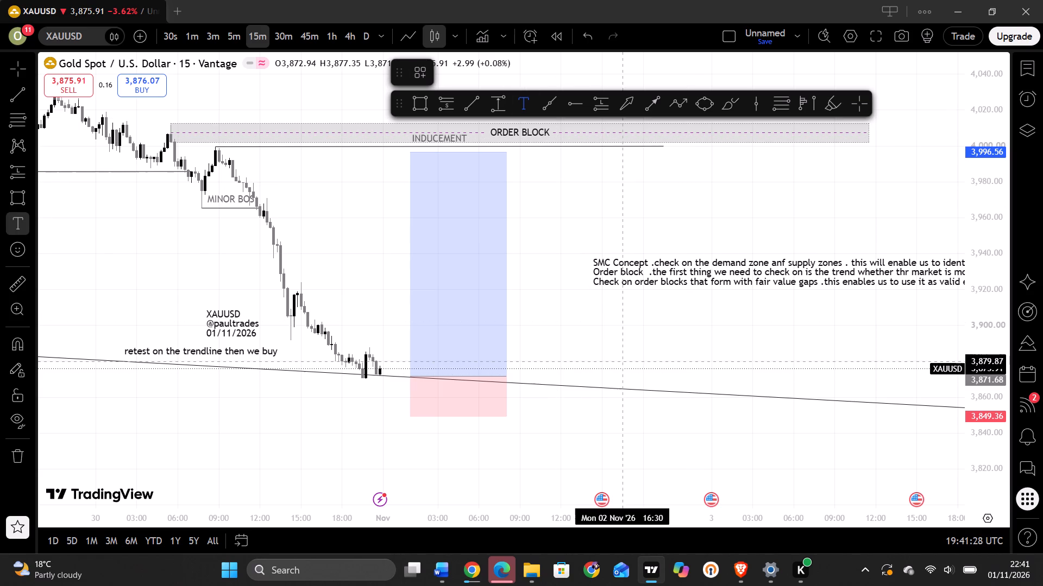
{"action": "left_click", "coordinate": [624, 358]}
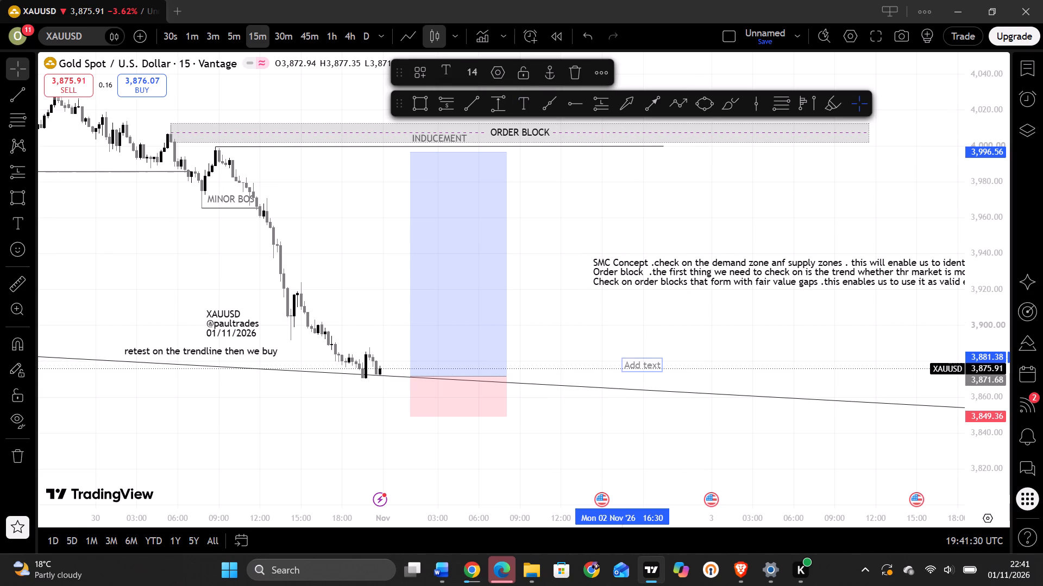
{"action": "type", "text": "SMS"}
{"action": "key", "text": "BackSpace"}
{"action": "type", "text": "C CONCEPT"}
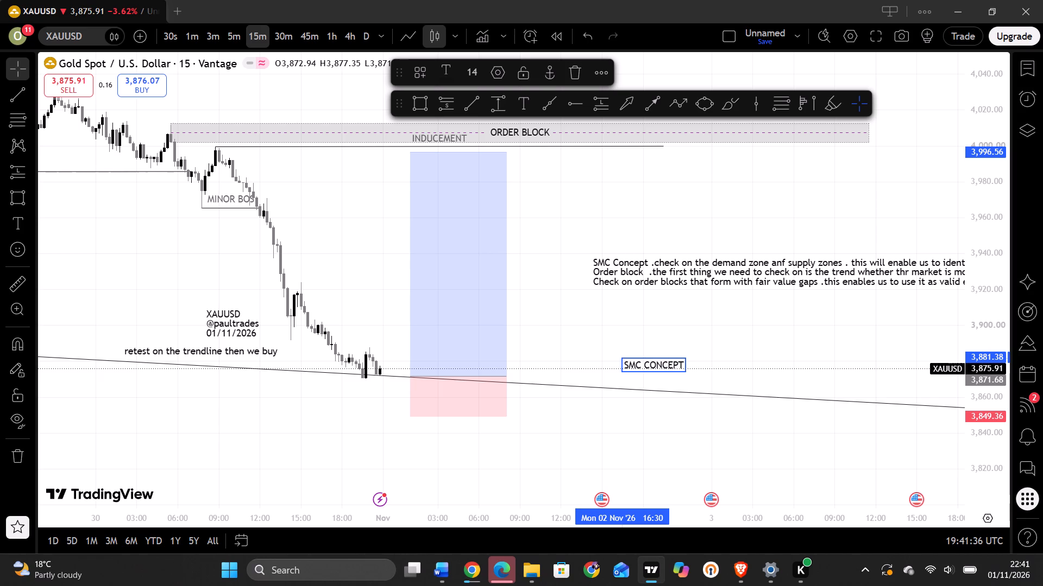
{"action": "key", "text": "slash"}
{"action": "type", "text": "ICT CONCEP"}
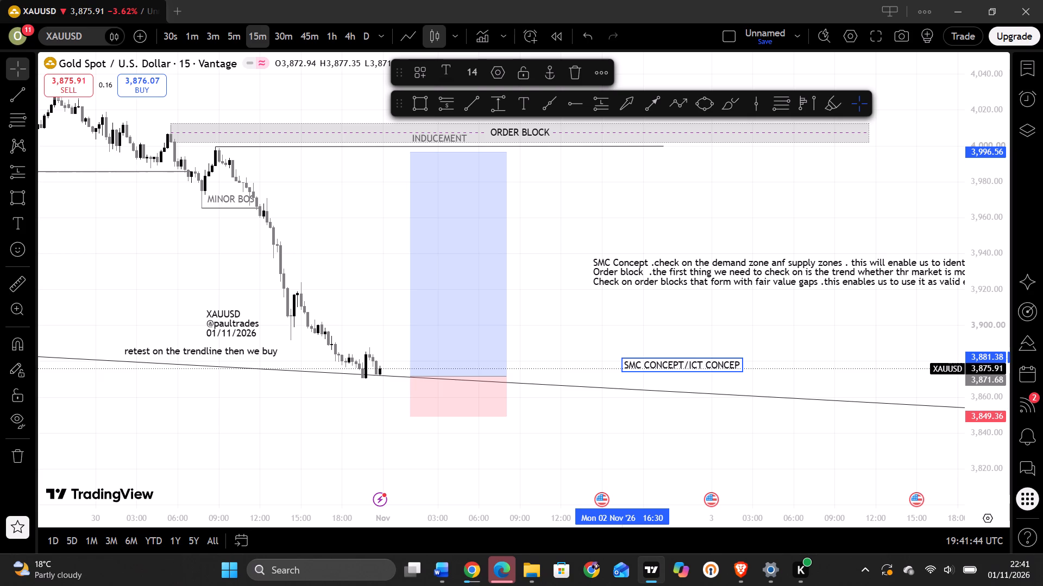
{"action": "type", "text": "T"}
{"action": "key", "text": "space"}
{"action": "key", "text": "7"}
{"action": "key", "text": "BackSpace"}
{"action": "type", "text": "80"}
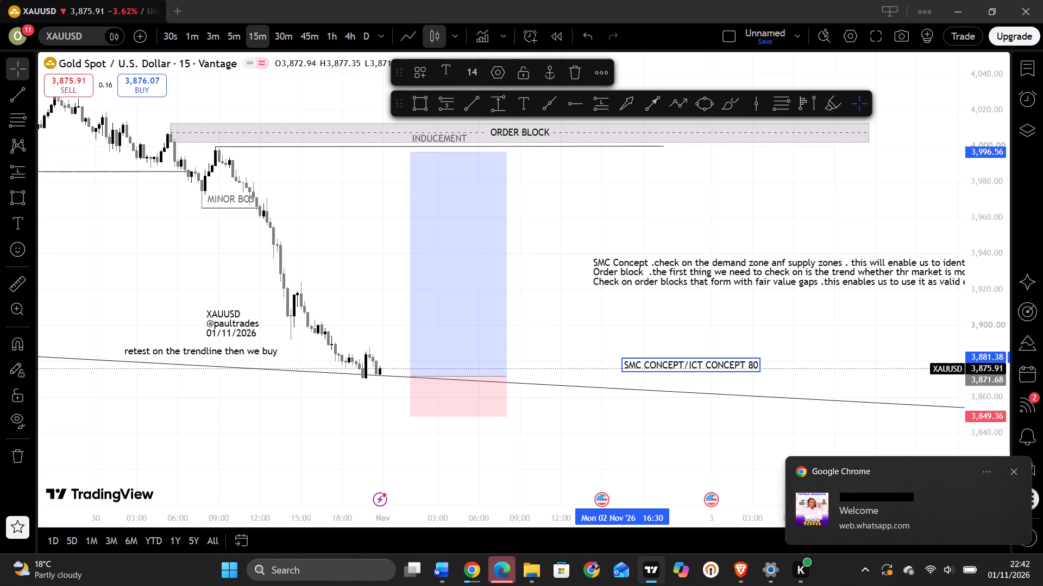
{"action": "key", "text": "space"}
{"action": "type", "text": "P"}
{"action": "type", "text": "ERC WIN RE"}
{"action": "key", "text": "space"}
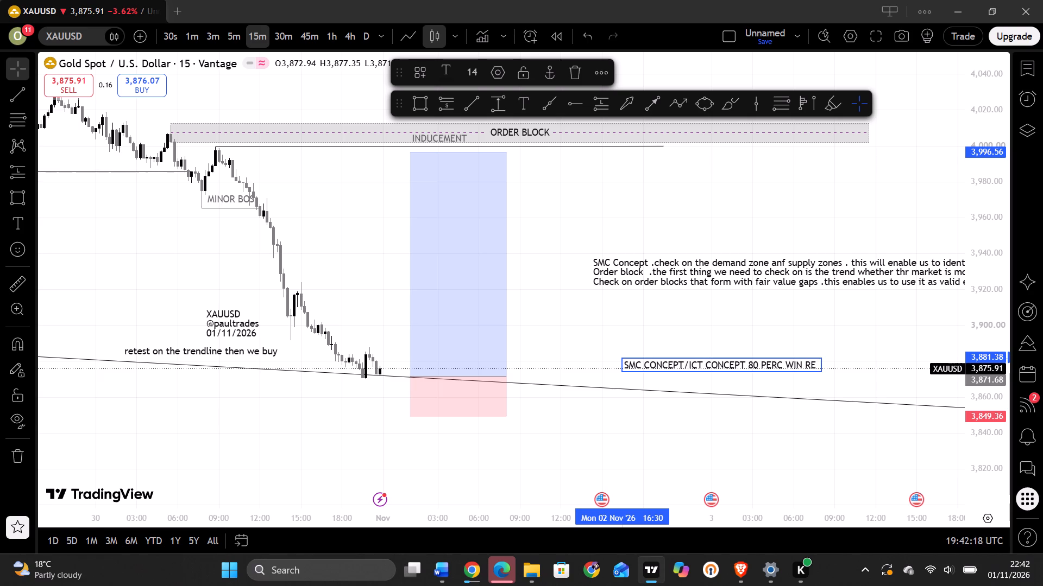
{"action": "key", "text": "BackSpace"}
{"action": "key", "text": "BackSpace"}
{"action": "key", "text": "BackSpace"}
{"action": "key", "text": "BackSpace"}
{"action": "type", "text": "RATE"}
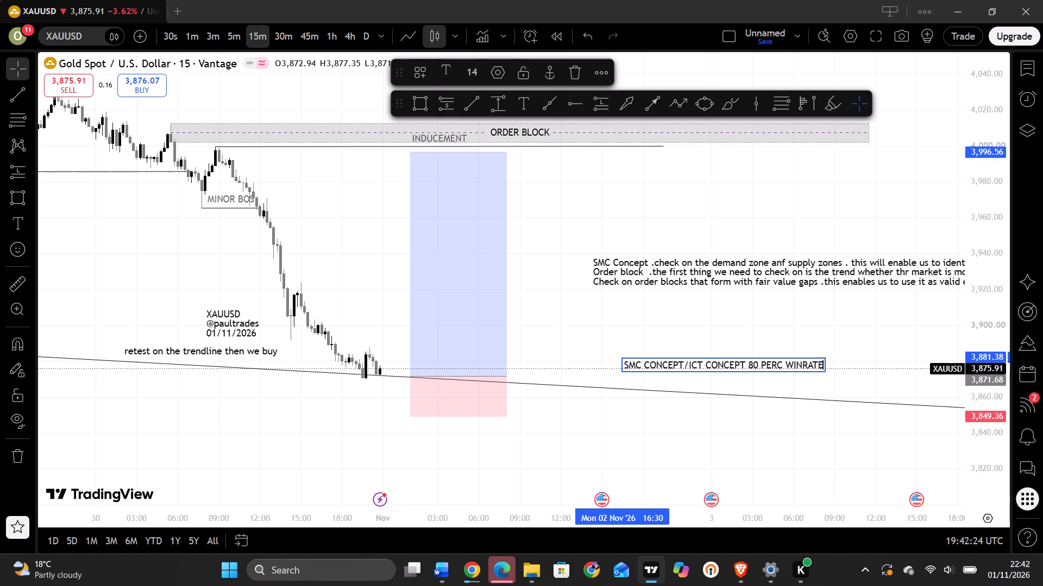
{"action": "left_click", "coordinate": [837, 365]}
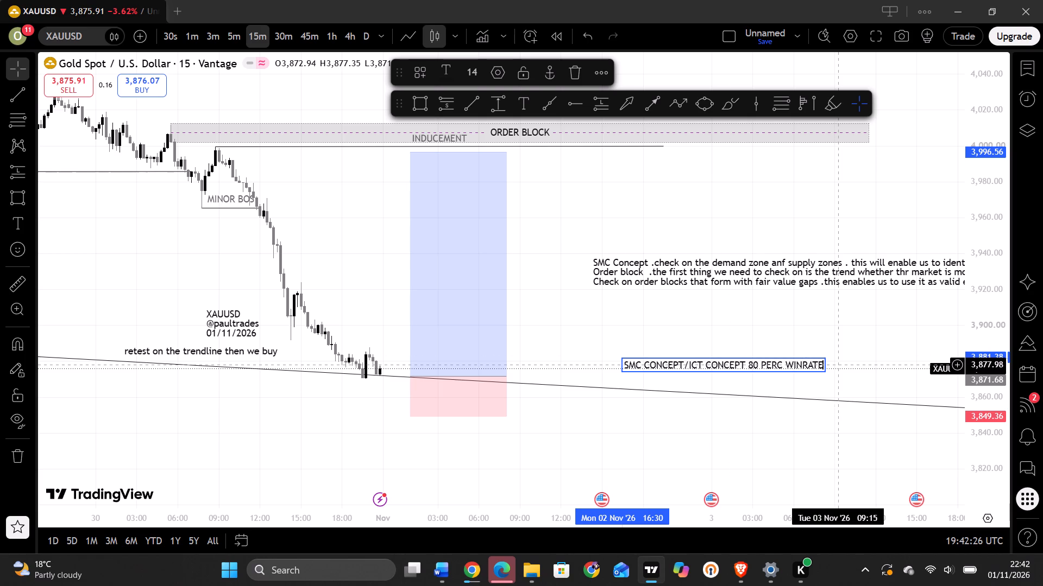
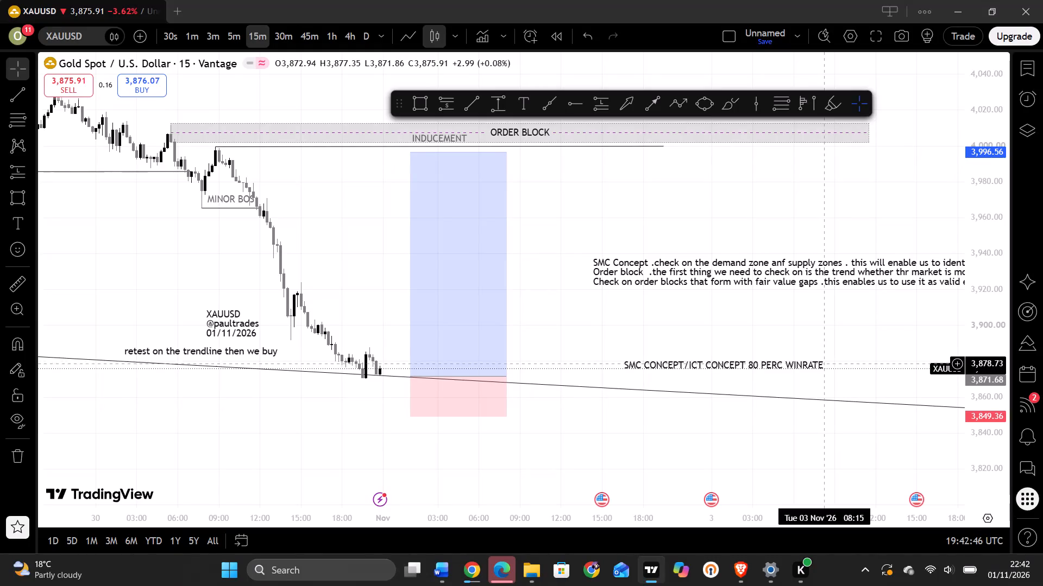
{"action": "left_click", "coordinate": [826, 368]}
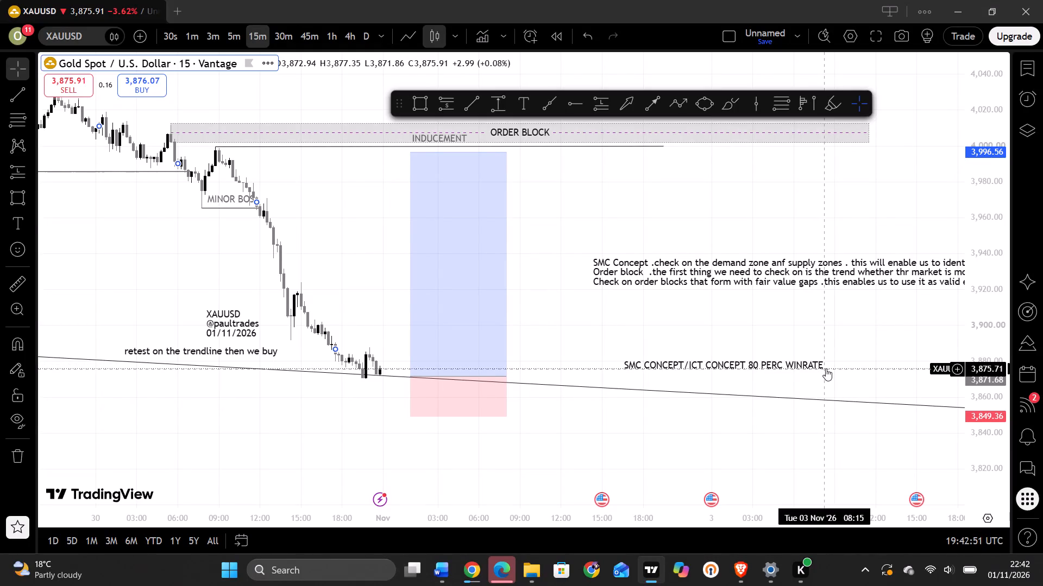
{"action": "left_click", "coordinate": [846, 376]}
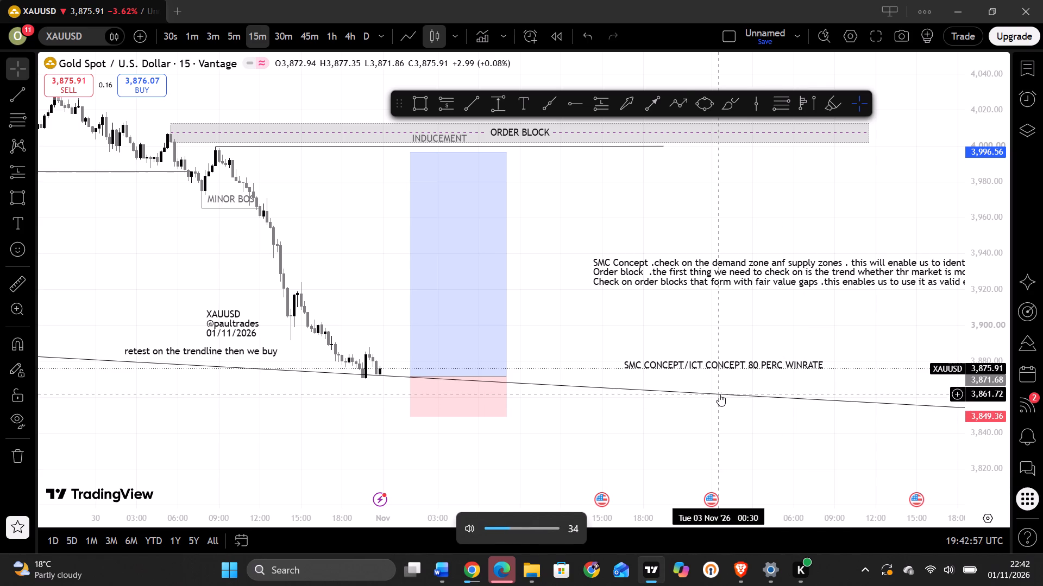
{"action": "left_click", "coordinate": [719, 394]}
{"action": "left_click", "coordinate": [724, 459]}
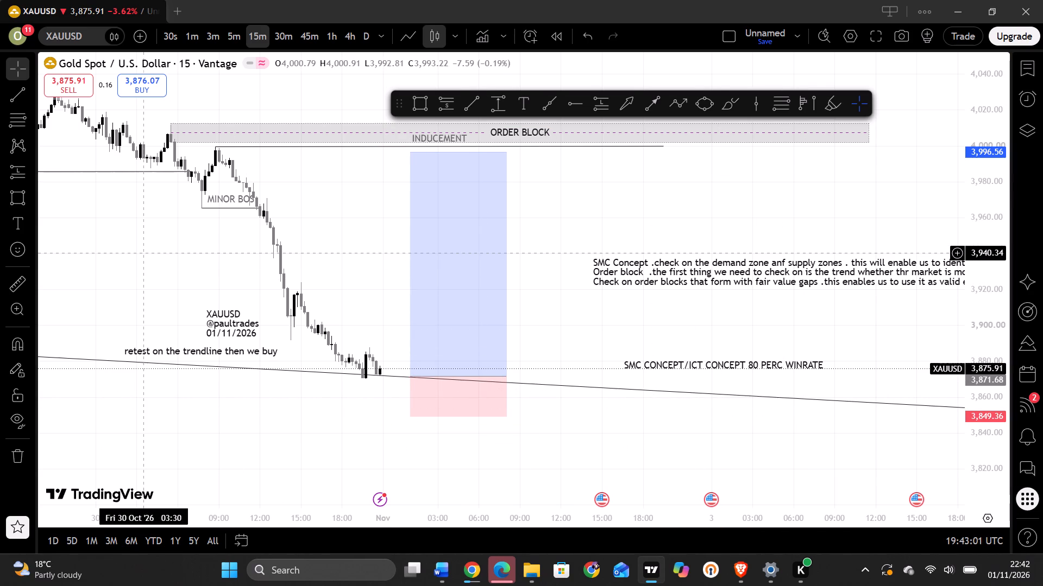
Draw a short, nearly horizontal trend line at about 3,892 from the 30 Oct 14:15 swing low to 16:45.
{"action": "left_click", "coordinate": [475, 102]}
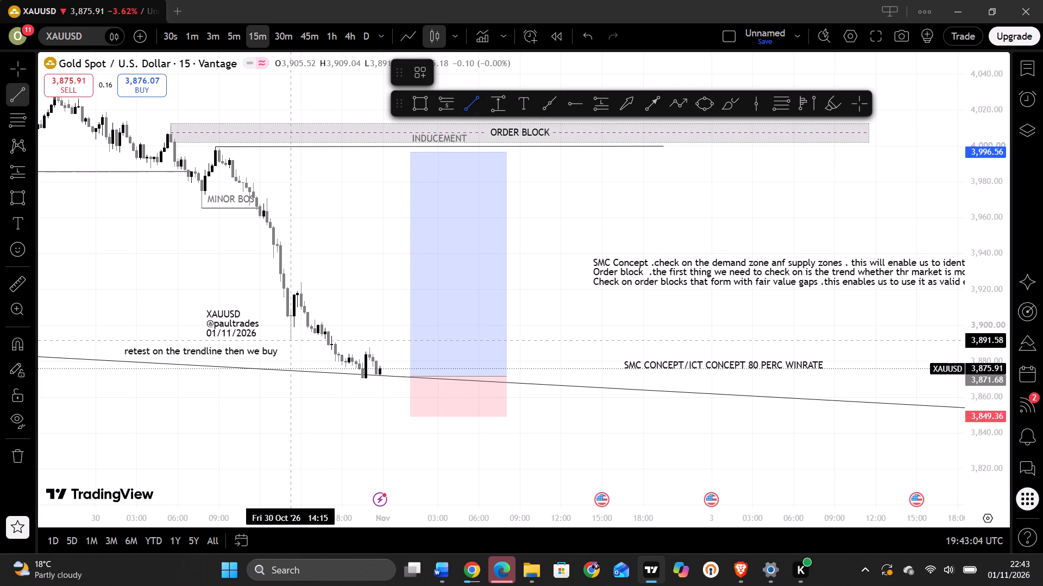
{"action": "left_click_drag", "start_coordinate": [290, 340], "coordinate": [332, 343]}
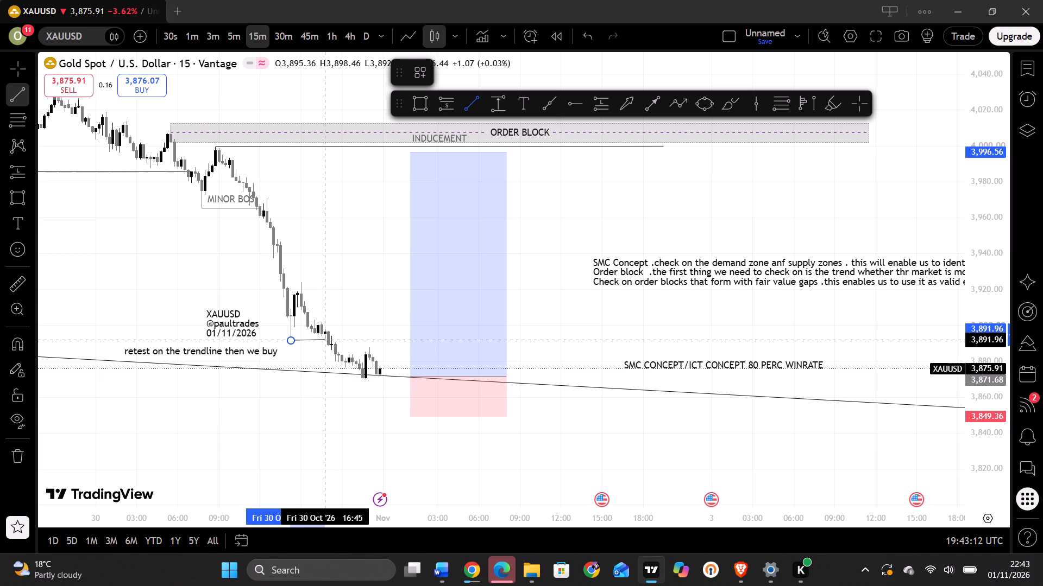
{"action": "left_click", "coordinate": [325, 339]}
{"action": "left_click", "coordinate": [322, 353]}
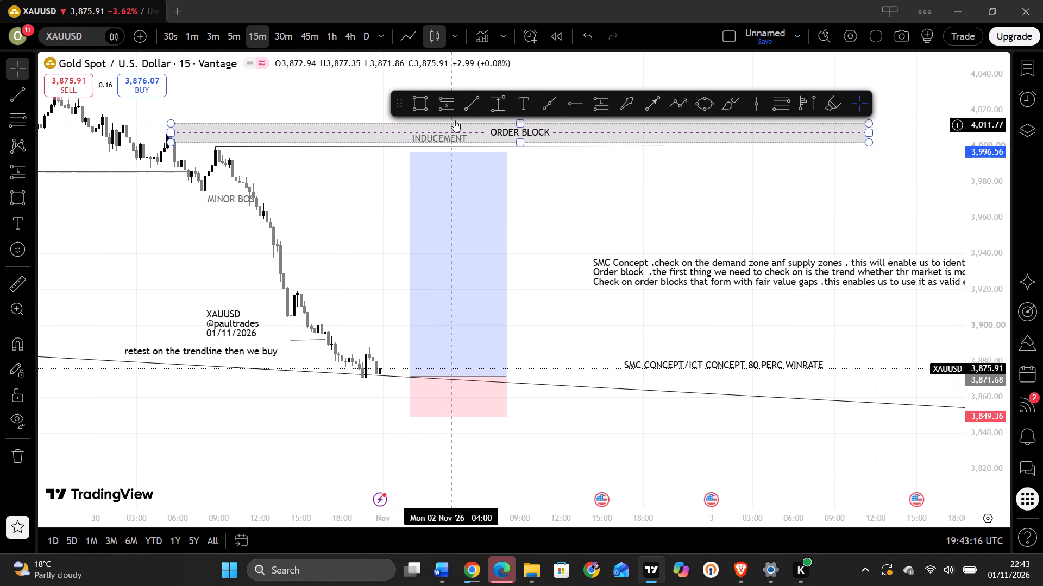
Draw a short, nearly horizontal trend line at about 3,887 from the 30 Oct 20:00 swing high to 2 Nov 00:15.
{"action": "left_click", "coordinate": [469, 106]}
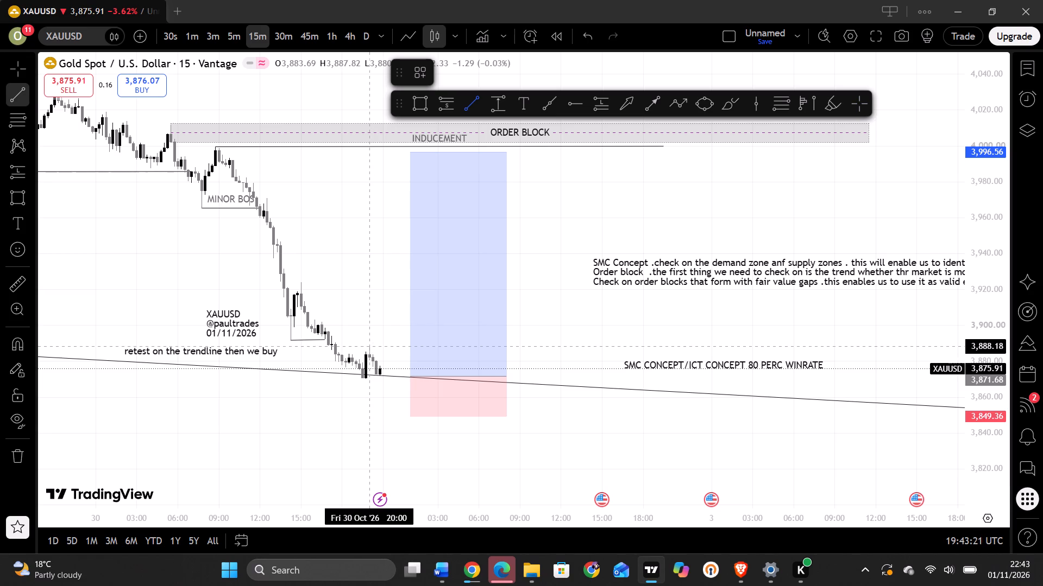
{"action": "left_click", "coordinate": [370, 348]}
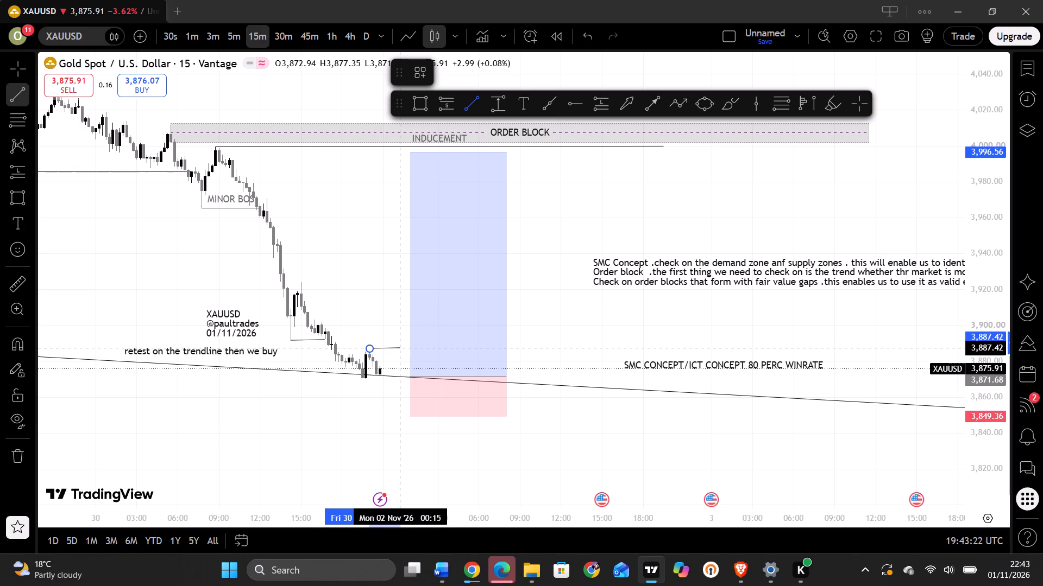
{"action": "left_click", "coordinate": [400, 347]}
{"action": "left_click", "coordinate": [368, 298]}
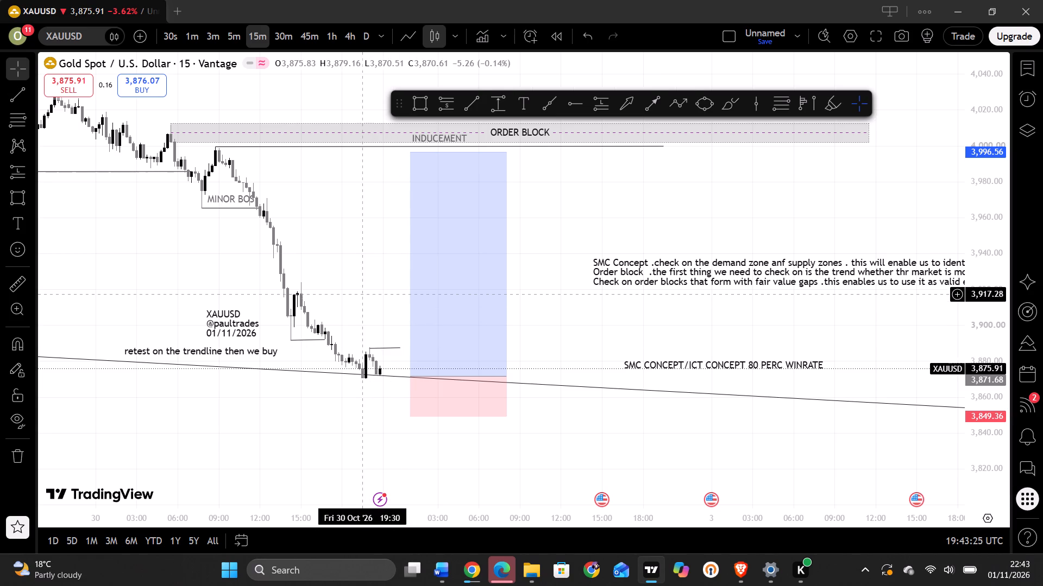
{"action": "left_click", "coordinate": [349, 290]}
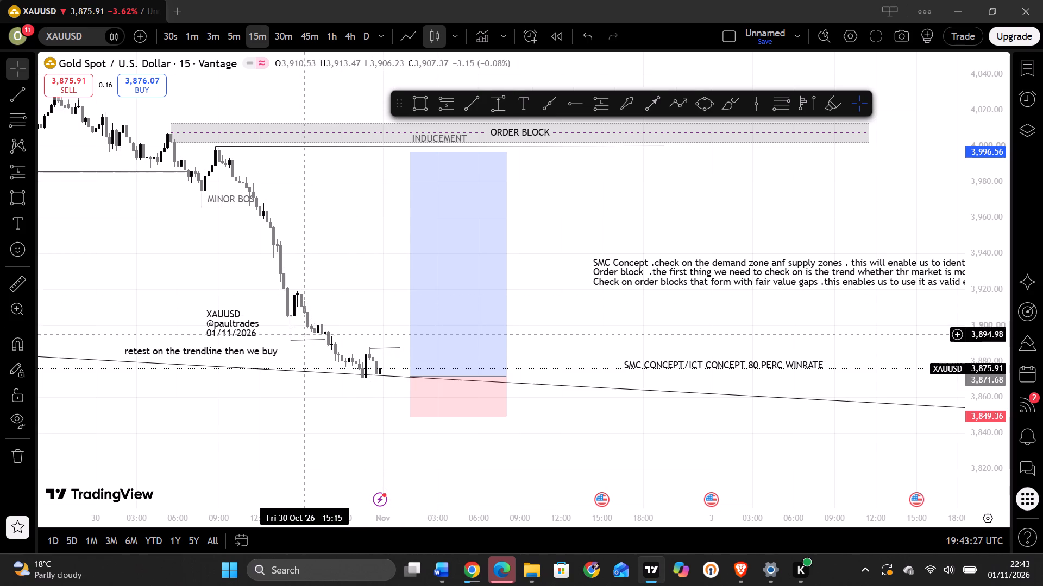
Label the short line beneath the 30 Oct 14:15 swing low with the text "BOS".
{"action": "left_click", "coordinate": [303, 340]}
{"action": "left_click", "coordinate": [303, 334]}
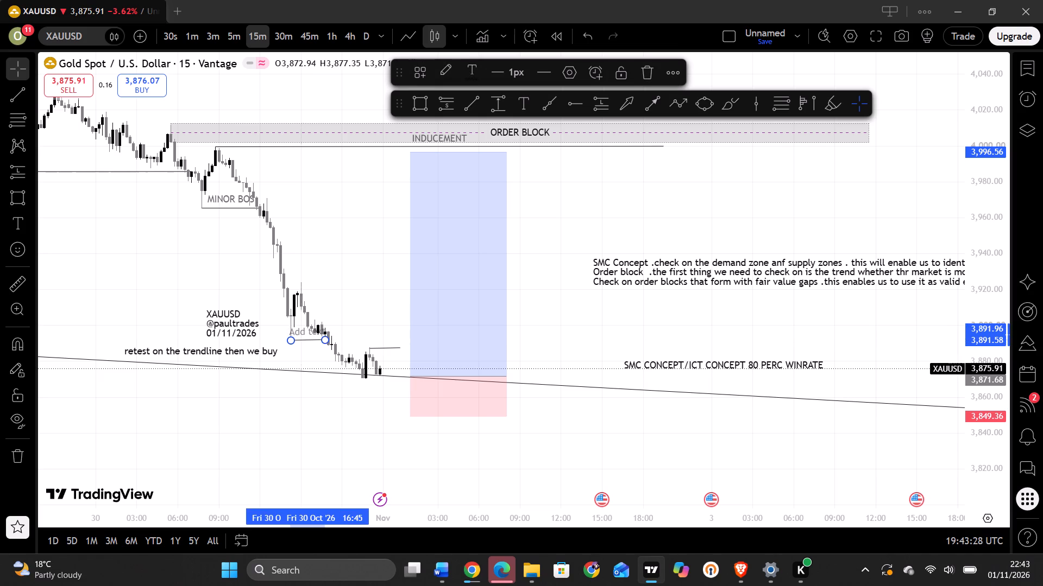
{"action": "type", "text": "BO"}
{"action": "key", "text": "s"}
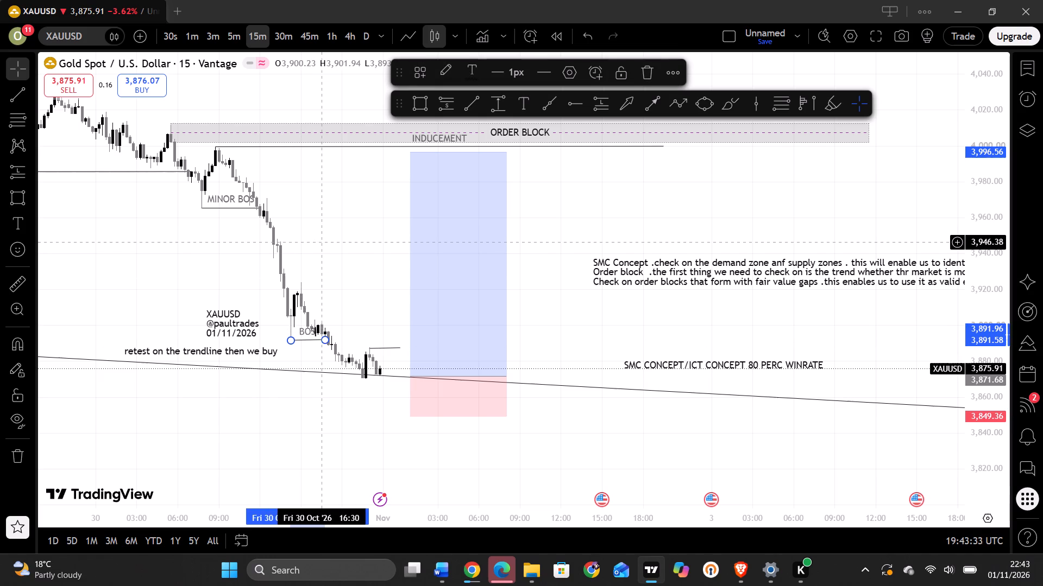
{"action": "left_click", "coordinate": [322, 242]}
{"action": "left_click", "coordinate": [306, 334]}
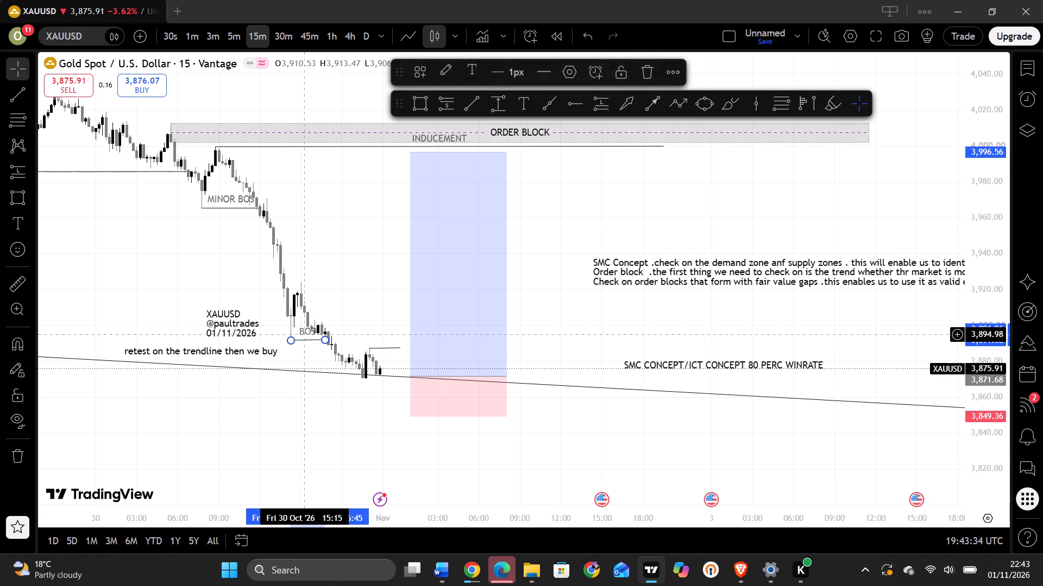
{"action": "left_click", "coordinate": [306, 330]}
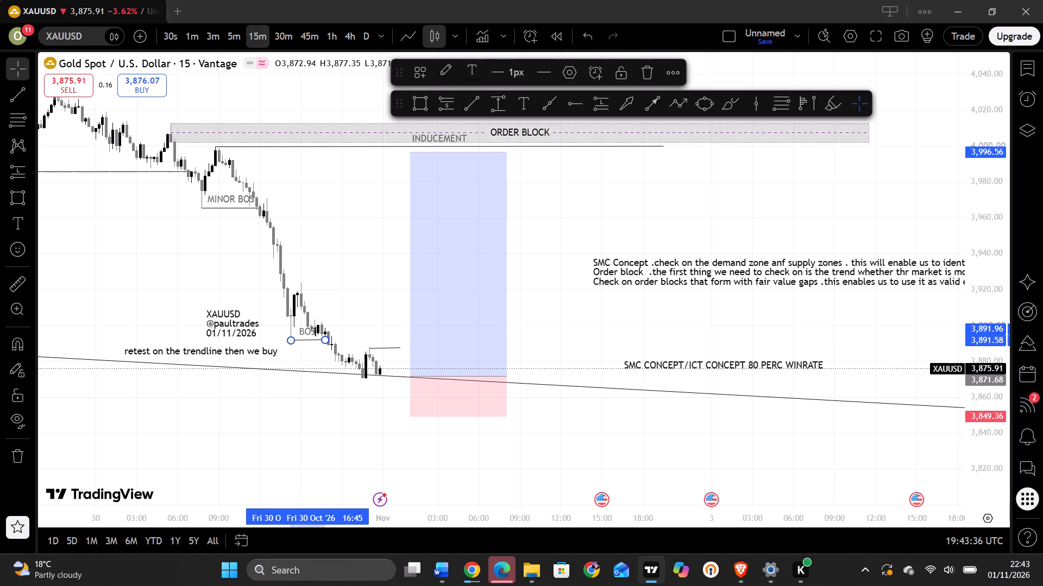
{"action": "left_click", "coordinate": [323, 313]}
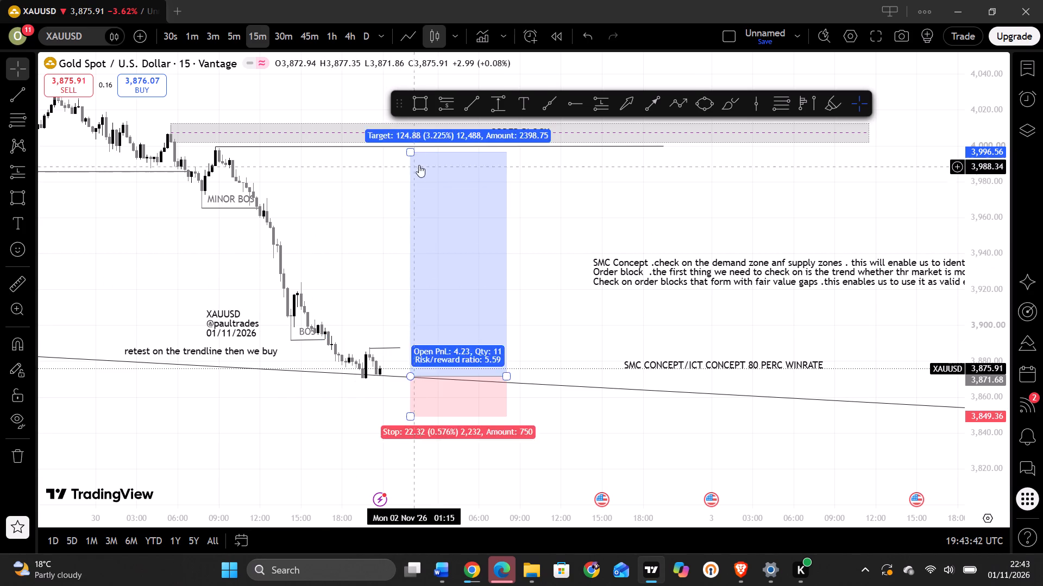
Draw a nearly horizontal trend line at about 3,921 from the 30 Oct 14:45 swing high to the long position at 2 Nov 01:00.
{"action": "left_click", "coordinate": [474, 98]}
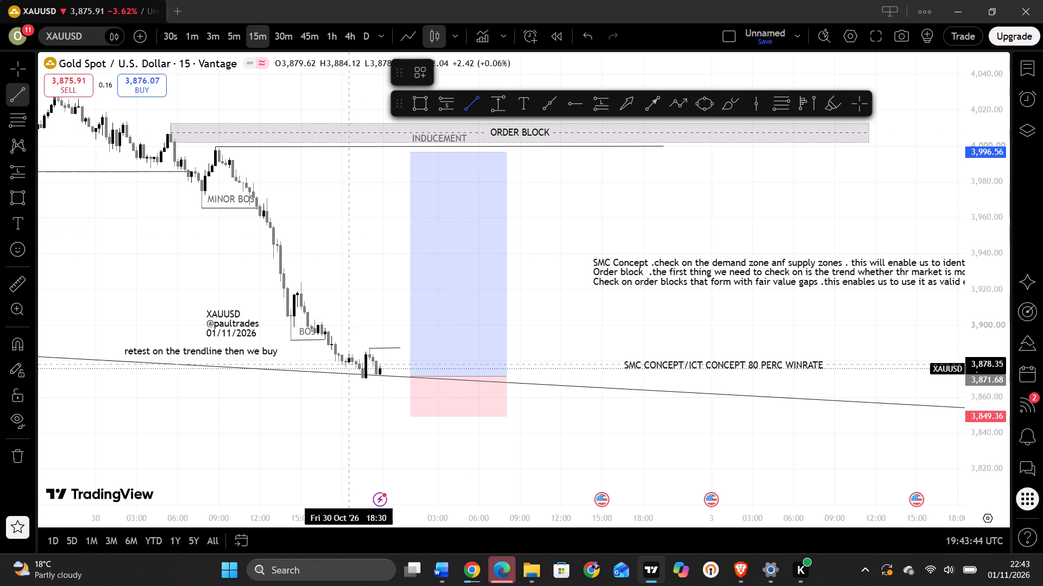
{"action": "left_click", "coordinate": [298, 288]}
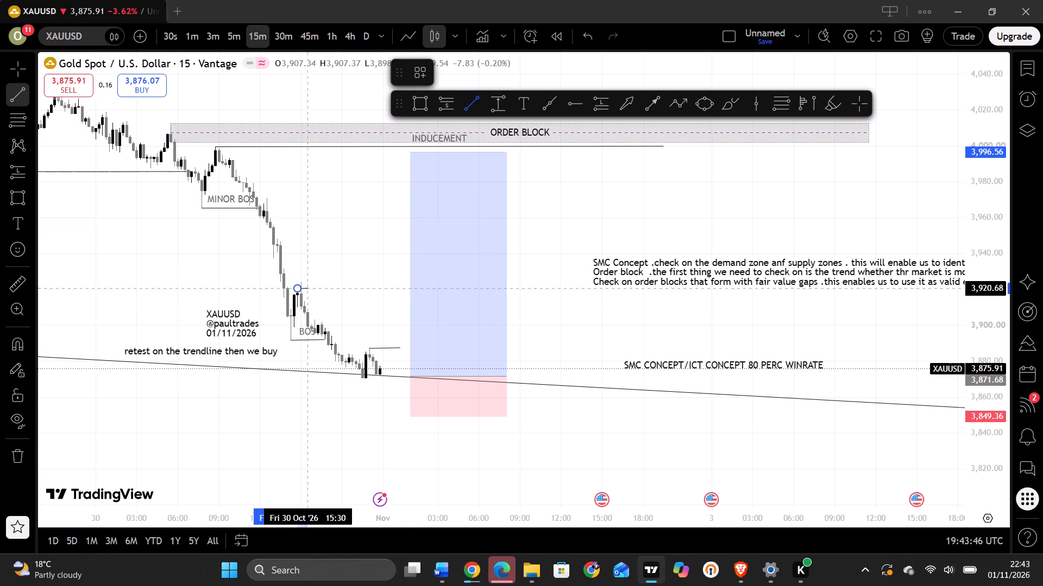
{"action": "left_click", "coordinate": [412, 287]}
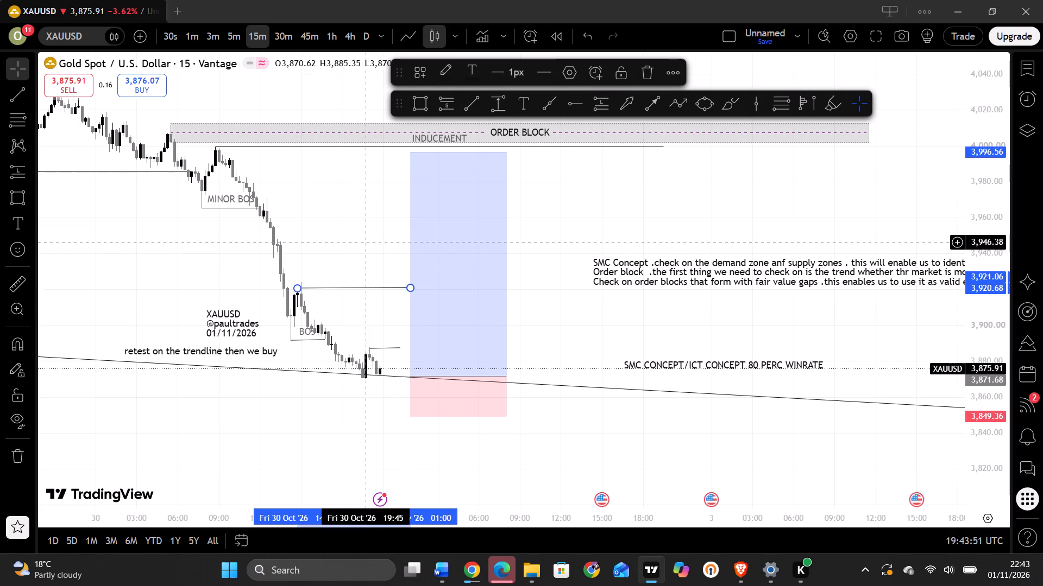
{"action": "left_click", "coordinate": [359, 234]}
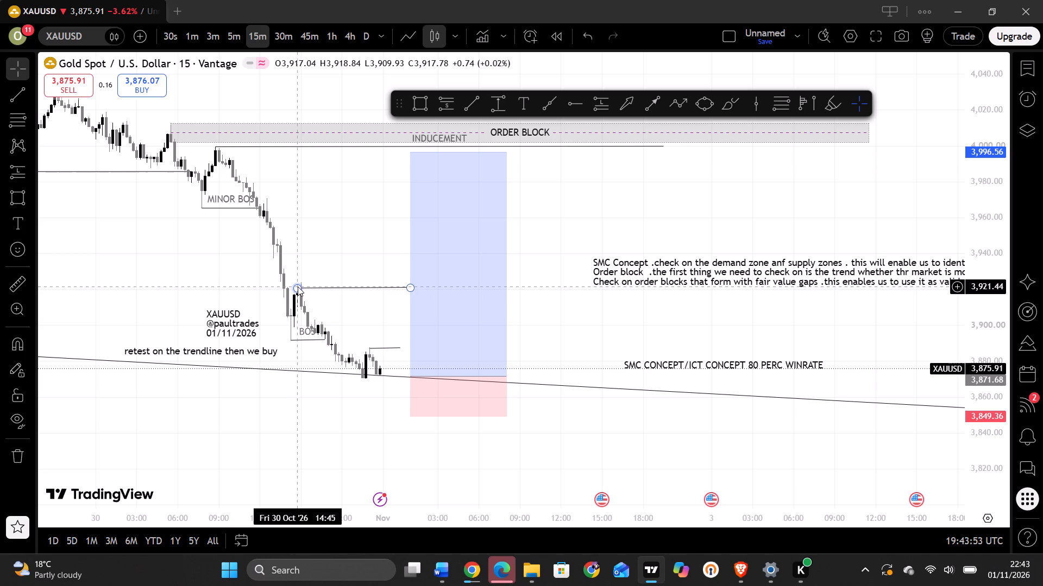
Lower the start point of the swing-high line slightly at 30 Oct 14:45, closer to the candle tops.
{"action": "left_click_drag", "start_coordinate": [298, 286], "coordinate": [299, 295]}
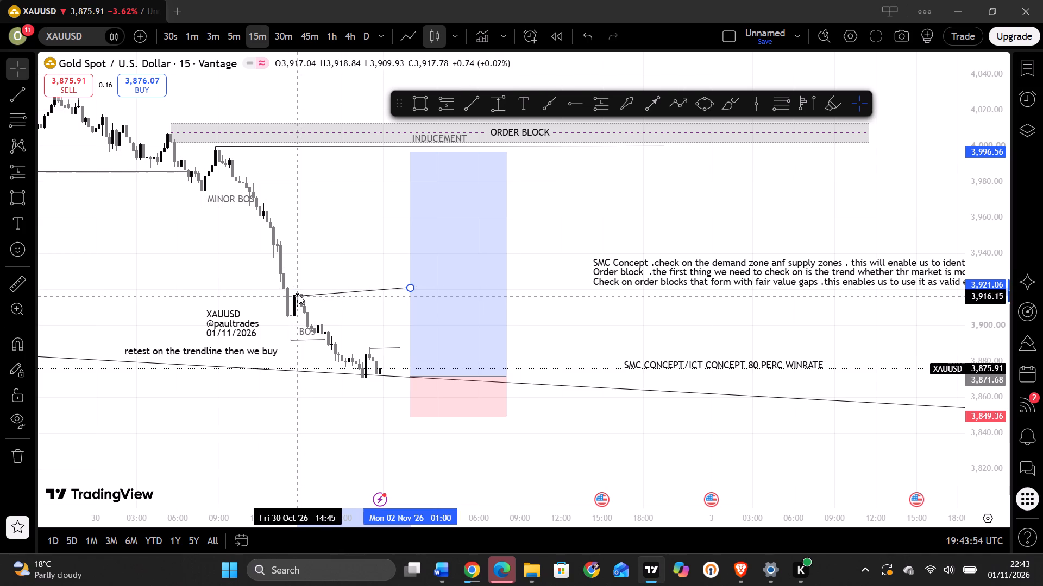
{"action": "left_click_drag", "start_coordinate": [299, 295], "coordinate": [298, 291]}
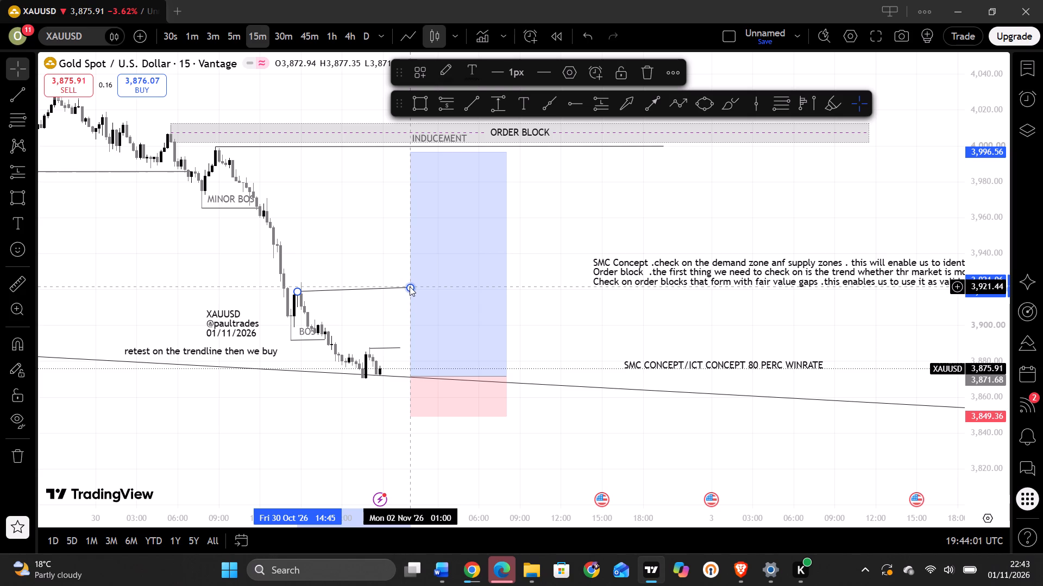
Move the end point of the 30 Oct 14:45 swing-high line to 2 Nov 00:30 at about 3,919, making it nearly horizontal.
{"action": "left_click_drag", "start_coordinate": [410, 286], "coordinate": [404, 288]}
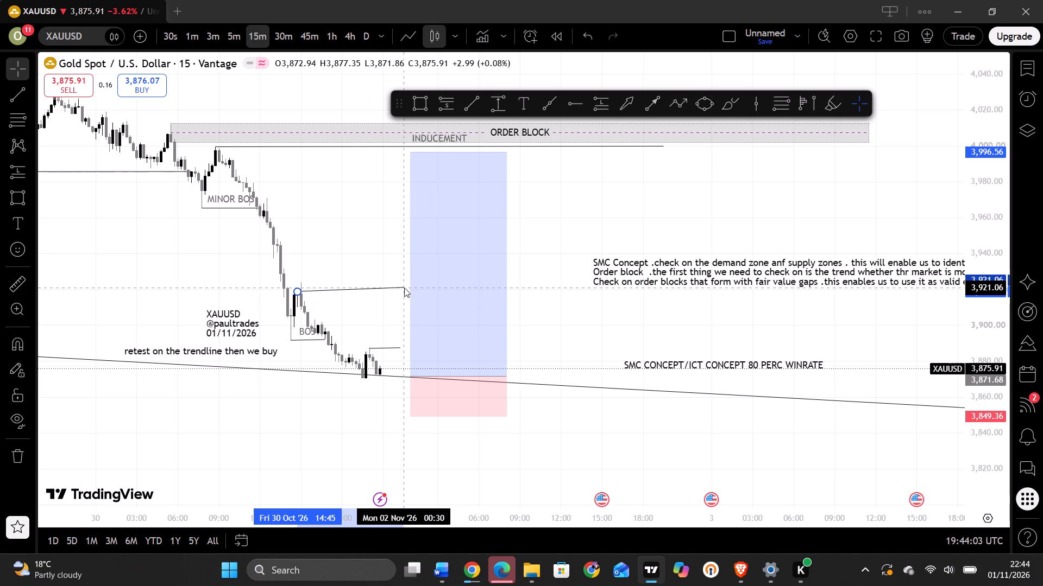
{"action": "left_click_drag", "start_coordinate": [404, 288], "coordinate": [401, 292]}
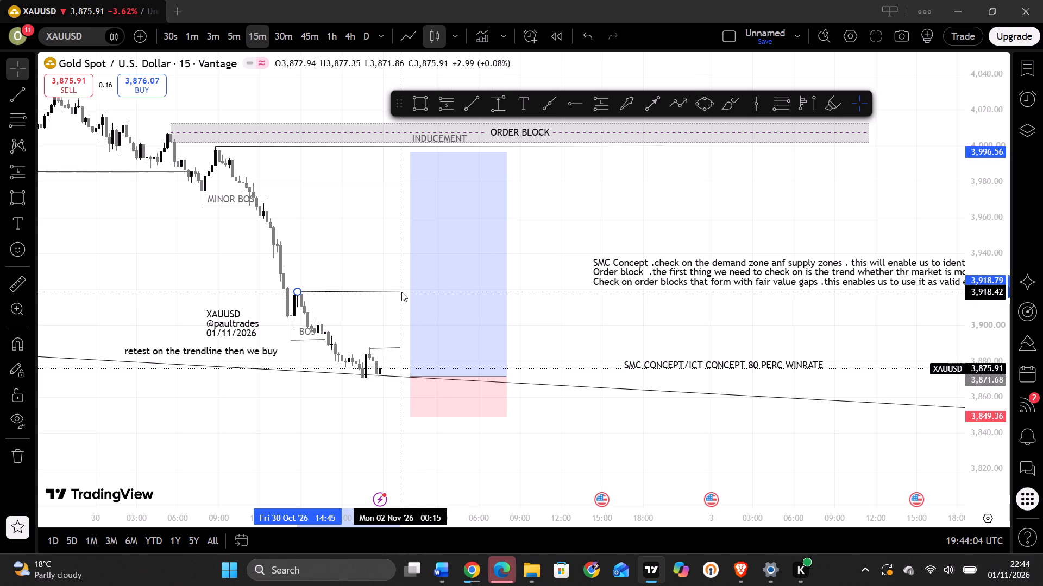
{"action": "left_click_drag", "start_coordinate": [401, 292], "coordinate": [402, 290]}
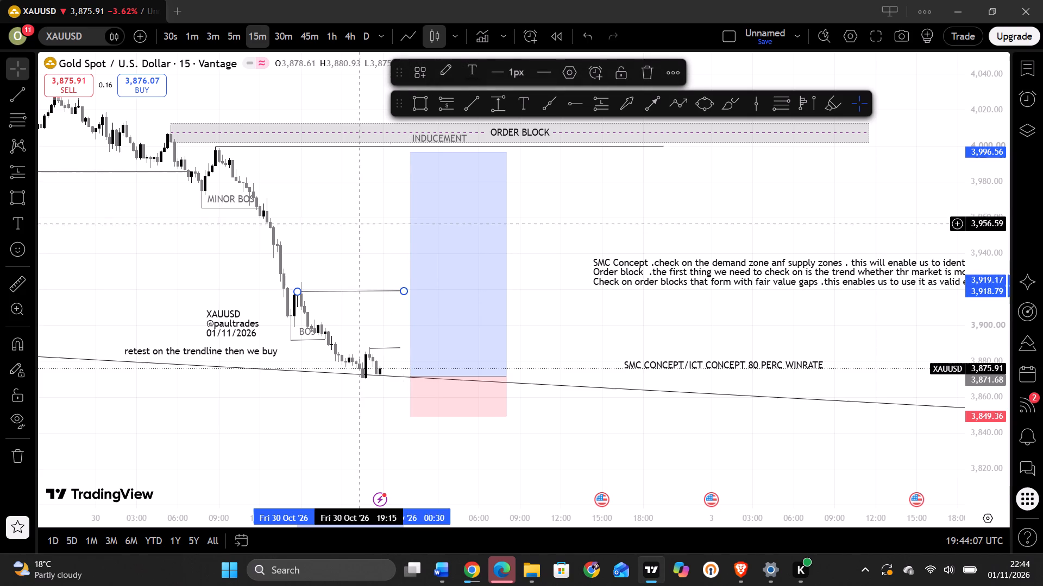
{"action": "left_click", "coordinate": [357, 218]}
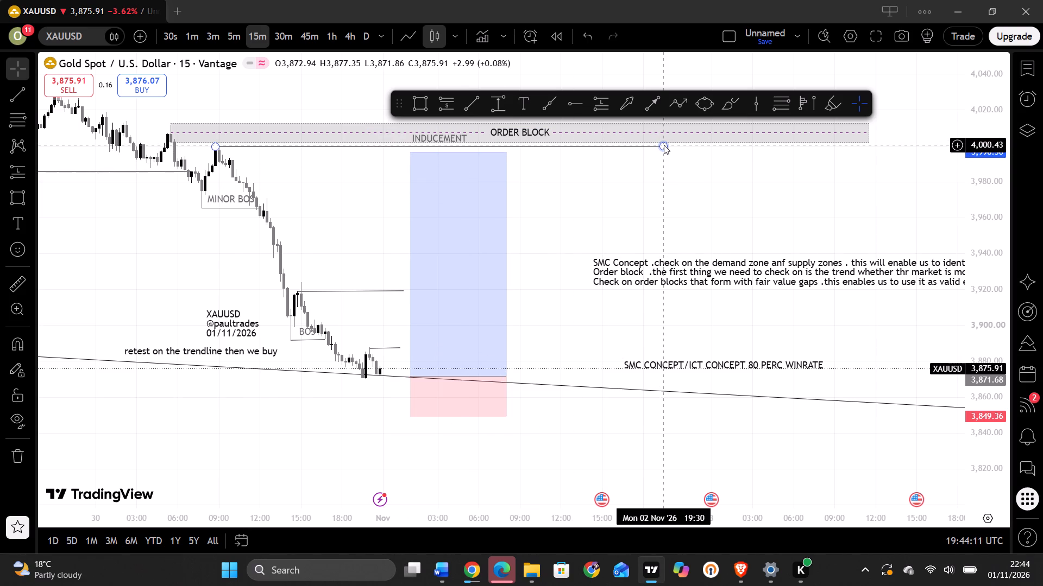
Shorten the INDUCEMENT line beneath the order block so it ends at 2 Nov 06:00 at about 3,999.7, nearly horizontal.
{"action": "left_click_drag", "start_coordinate": [663, 145], "coordinate": [562, 148]}
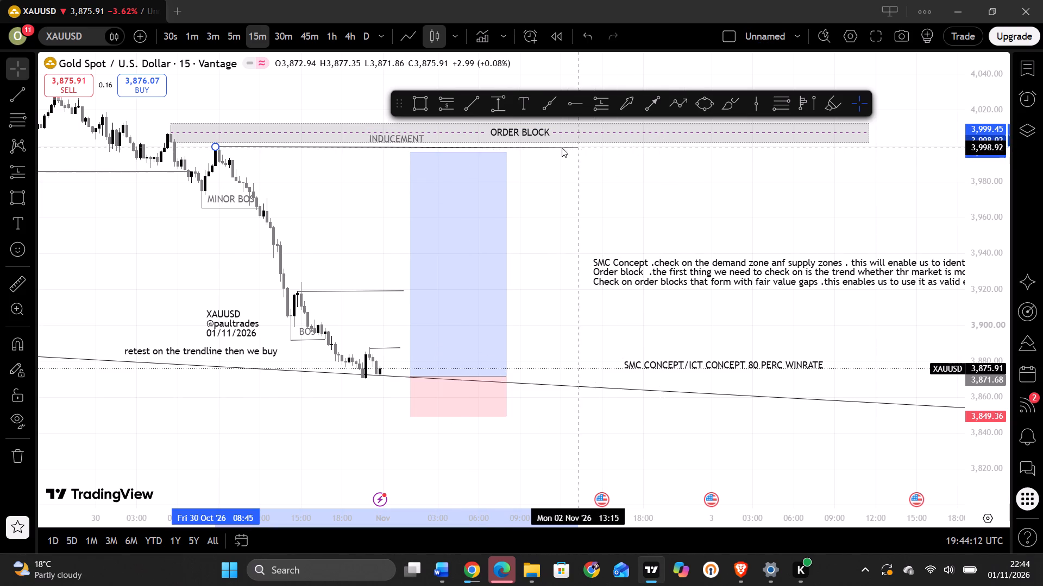
{"action": "left_click_drag", "start_coordinate": [562, 148], "coordinate": [478, 148]}
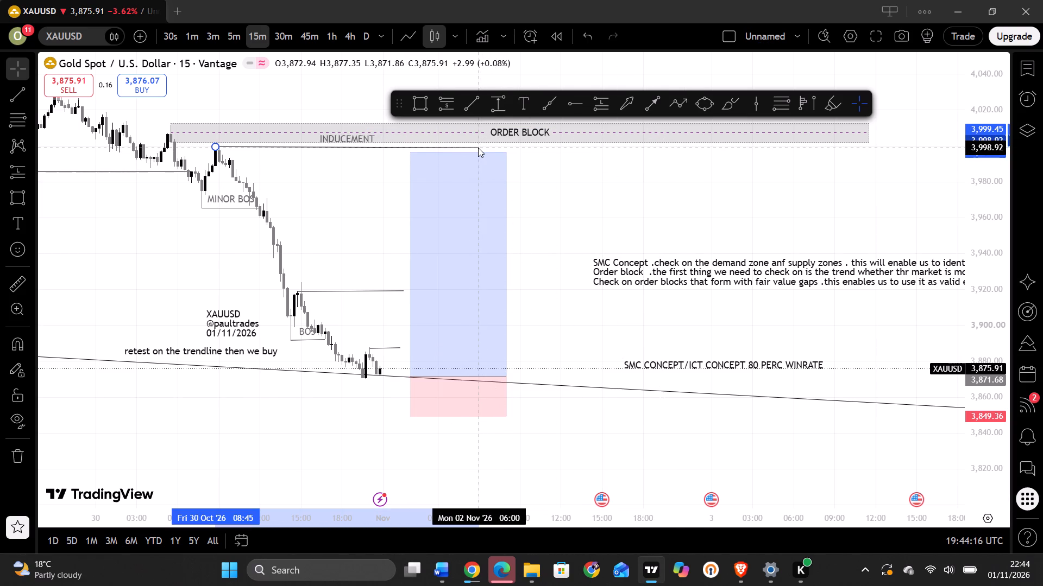
{"action": "left_click_drag", "start_coordinate": [478, 148], "coordinate": [478, 147]}
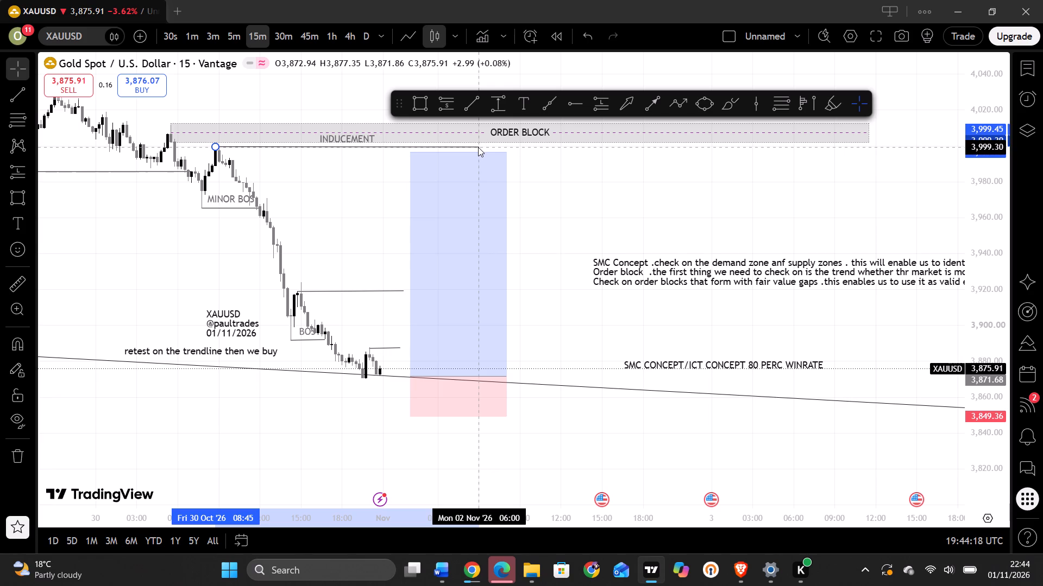
{"action": "left_click_drag", "start_coordinate": [478, 147], "coordinate": [479, 146]}
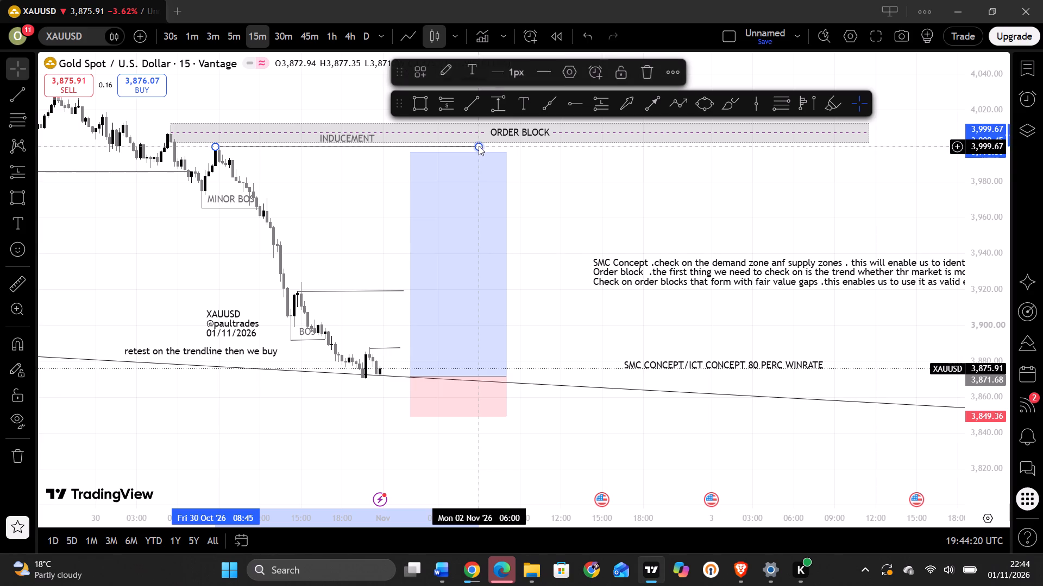
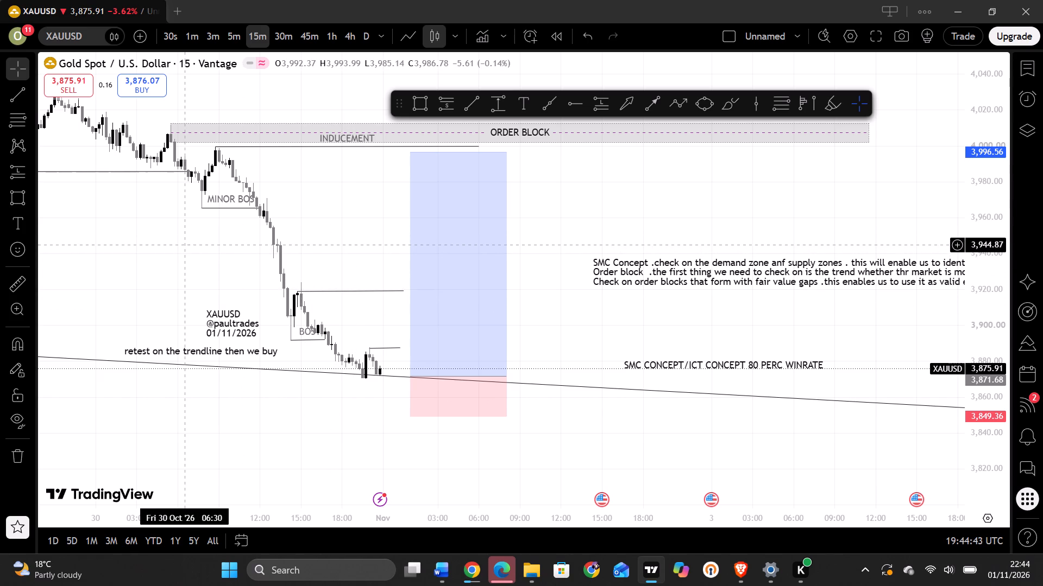
Switch the XAUUSD chart to the 5-minute timeframe.
{"action": "left_click_drag", "start_coordinate": [186, 244], "coordinate": [529, 308]}
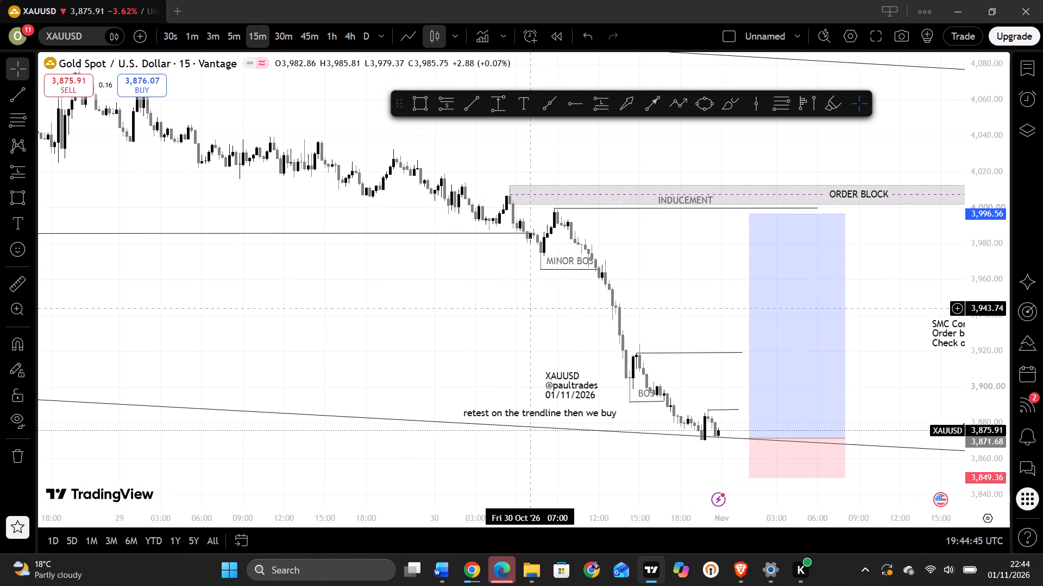
{"action": "left_click_drag", "start_coordinate": [529, 308], "coordinate": [530, 367]}
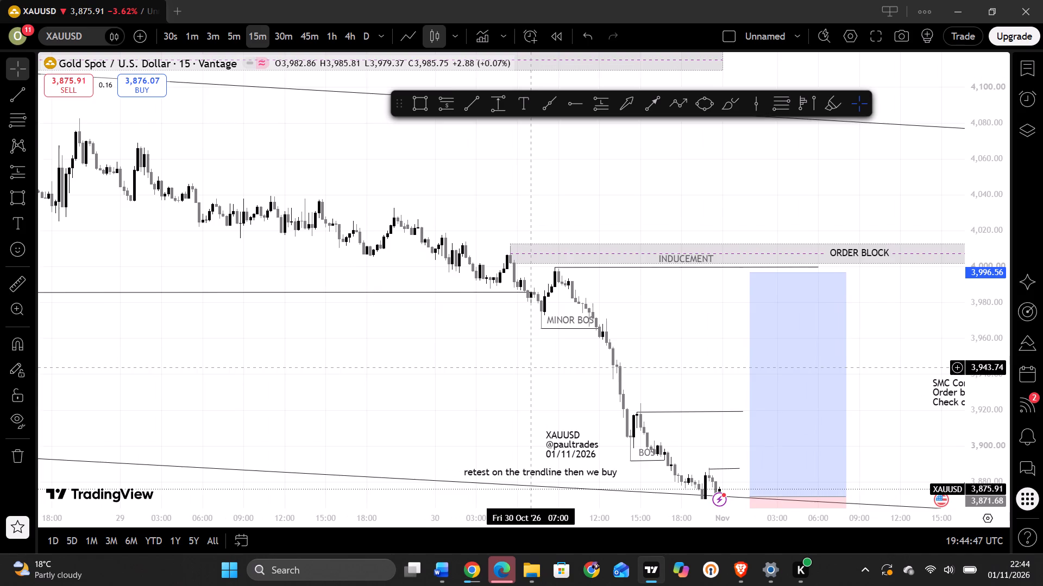
{"action": "left_click_drag", "start_coordinate": [530, 367], "coordinate": [246, 283]}
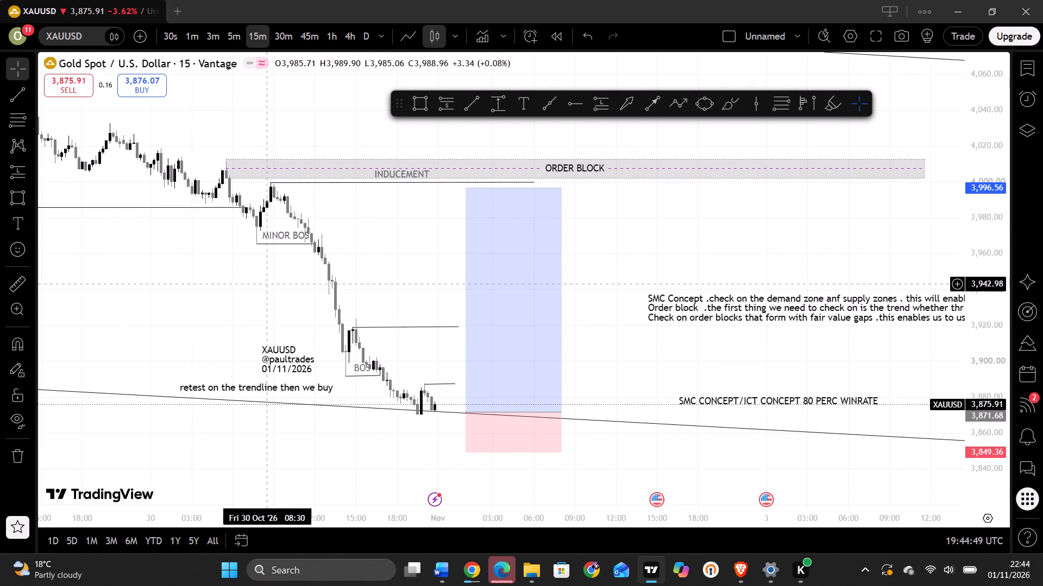
{"action": "left_click", "coordinate": [231, 34]}
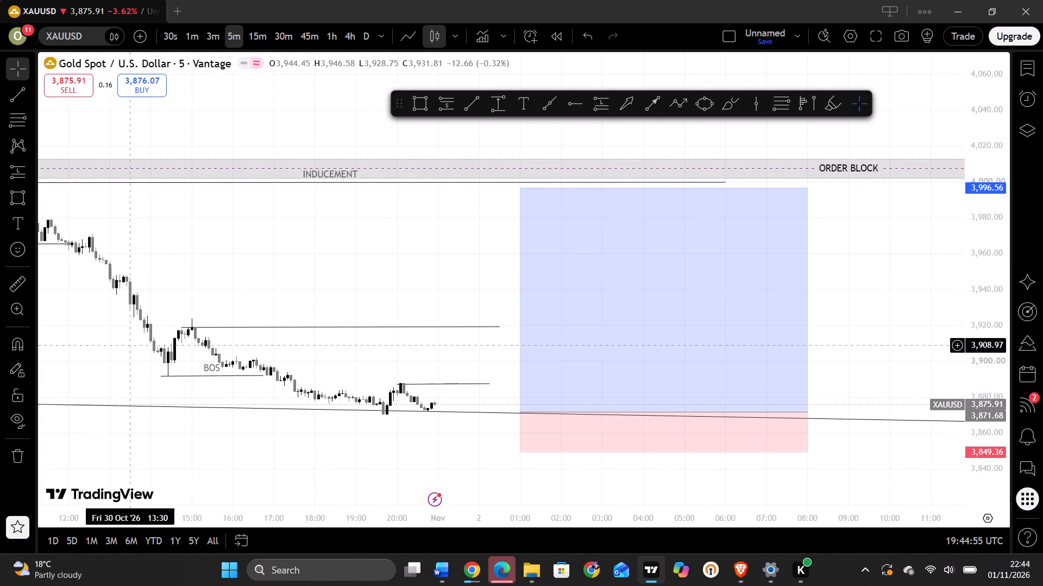
Delete the nearly horizontal trend line that starts at the 30 Oct 14:45 swing high.
{"action": "left_click_drag", "start_coordinate": [129, 345], "coordinate": [221, 361]}
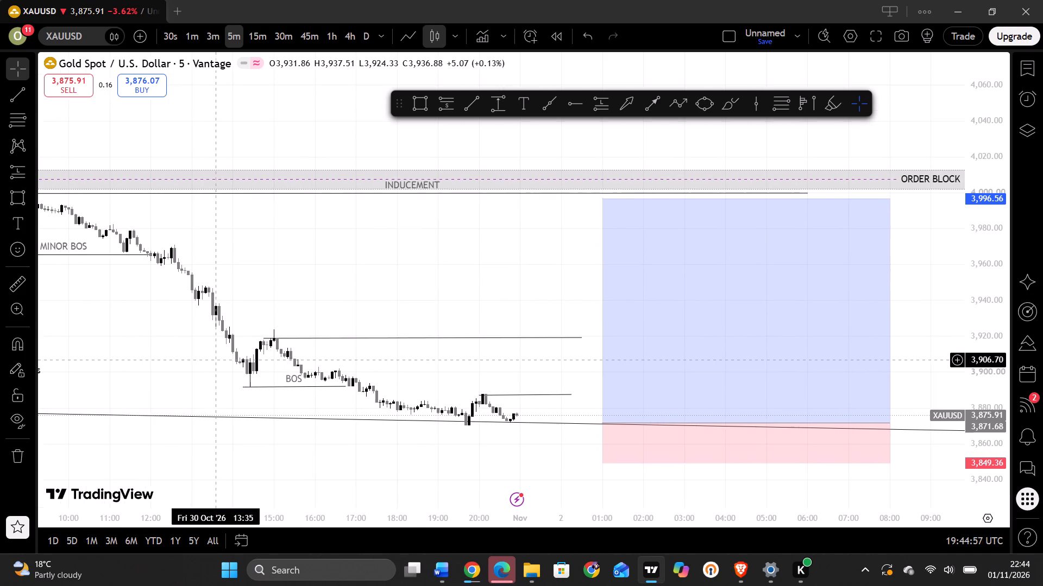
{"action": "left_click_drag", "start_coordinate": [221, 361], "coordinate": [311, 358]}
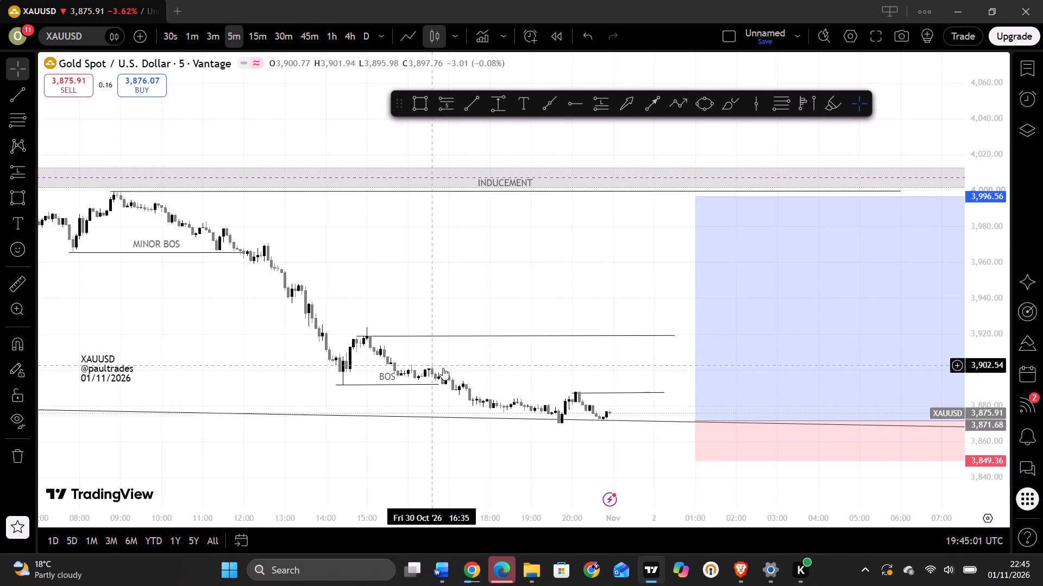
{"action": "left_click_drag", "start_coordinate": [537, 369], "coordinate": [590, 324]}
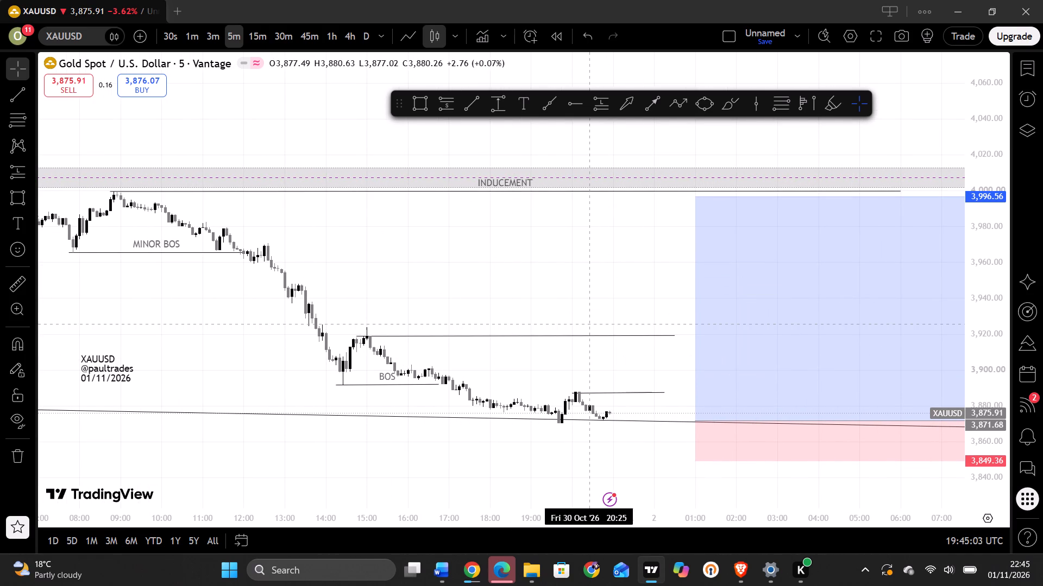
{"action": "left_click", "coordinate": [674, 335]}
{"action": "left_click", "coordinate": [647, 69]}
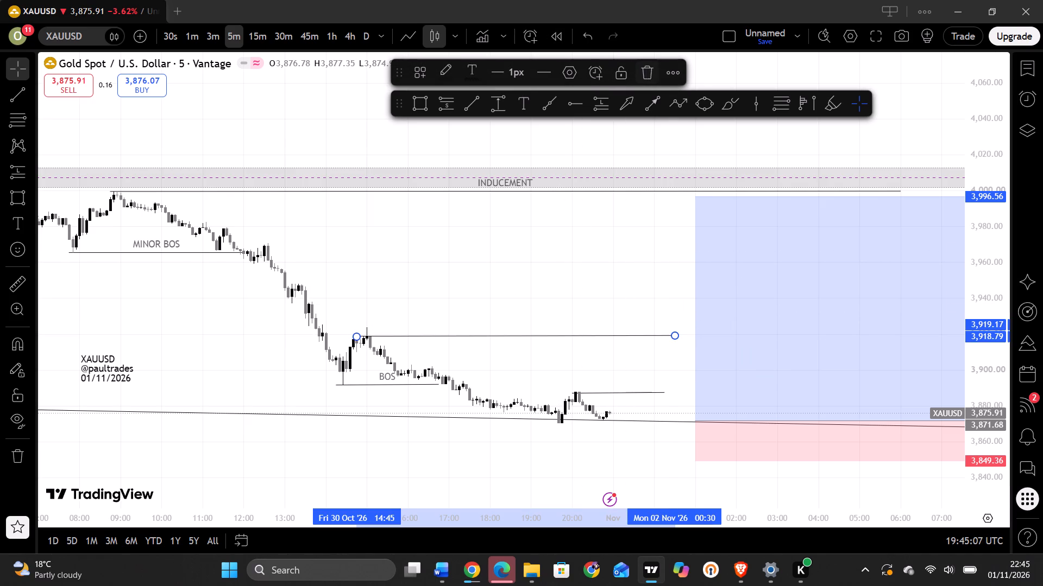
Draw a rectangle from the 30 Oct 15:00 swing high to 2 Nov 02:20, spanning about 3,924 to 3,917.
{"action": "left_click", "coordinate": [419, 106]}
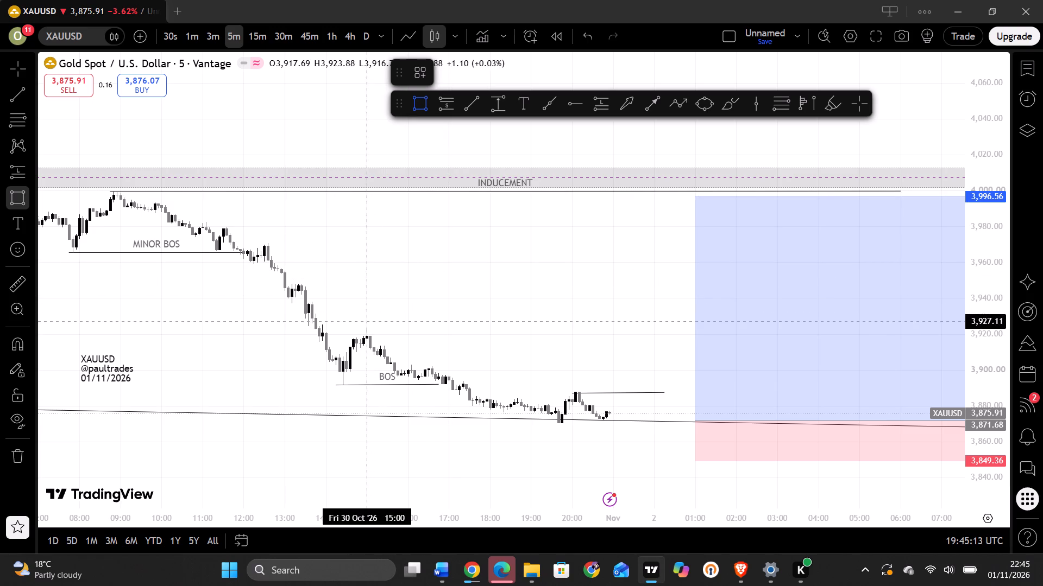
{"action": "left_click", "coordinate": [366, 326]}
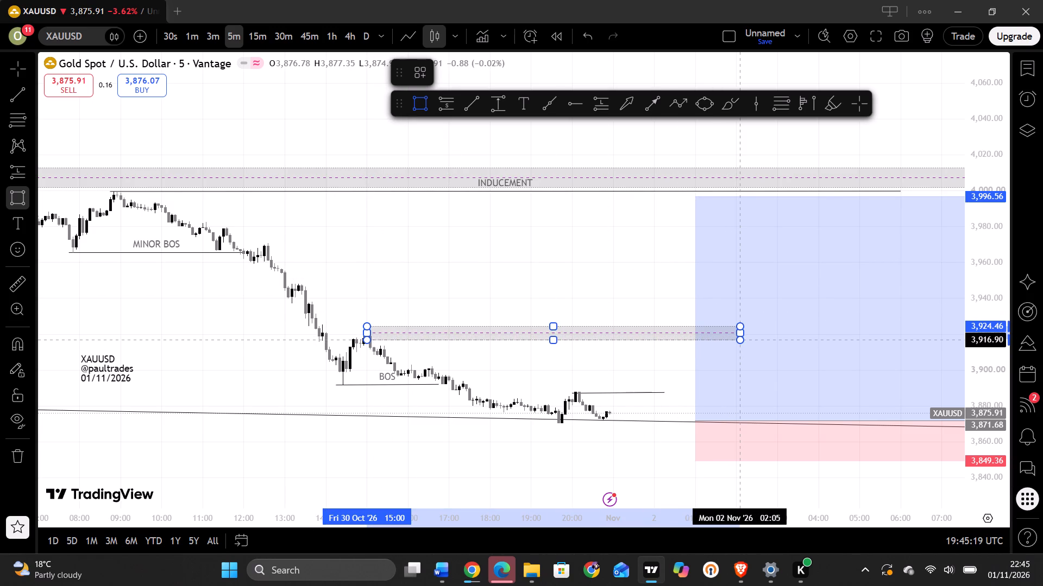
{"action": "left_click", "coordinate": [749, 339]}
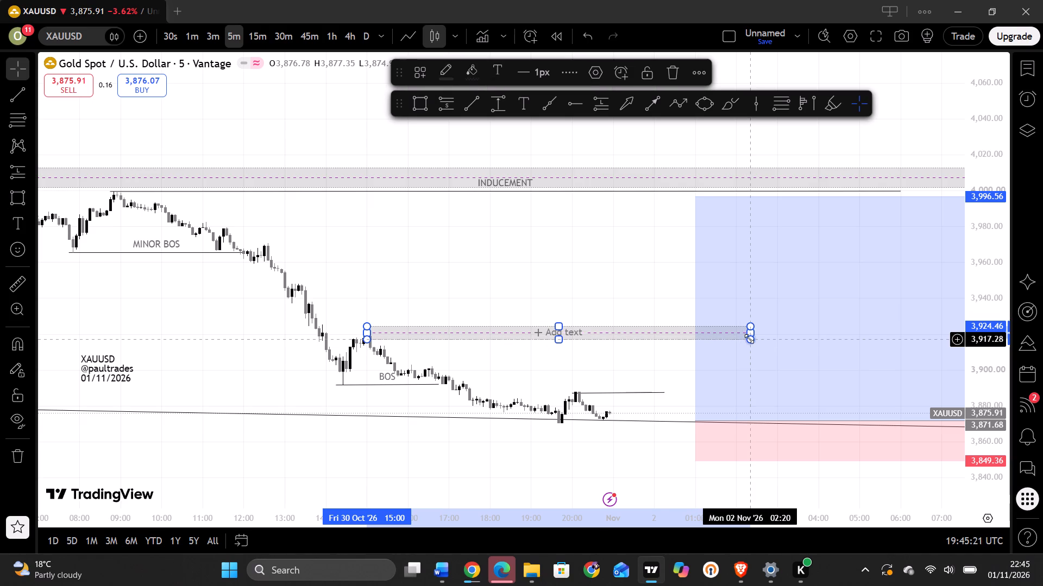
Label the new rectangle at the 30 Oct 15:00 swing high with the text "SUPPLY ZONE".
{"action": "left_click", "coordinate": [587, 301]}
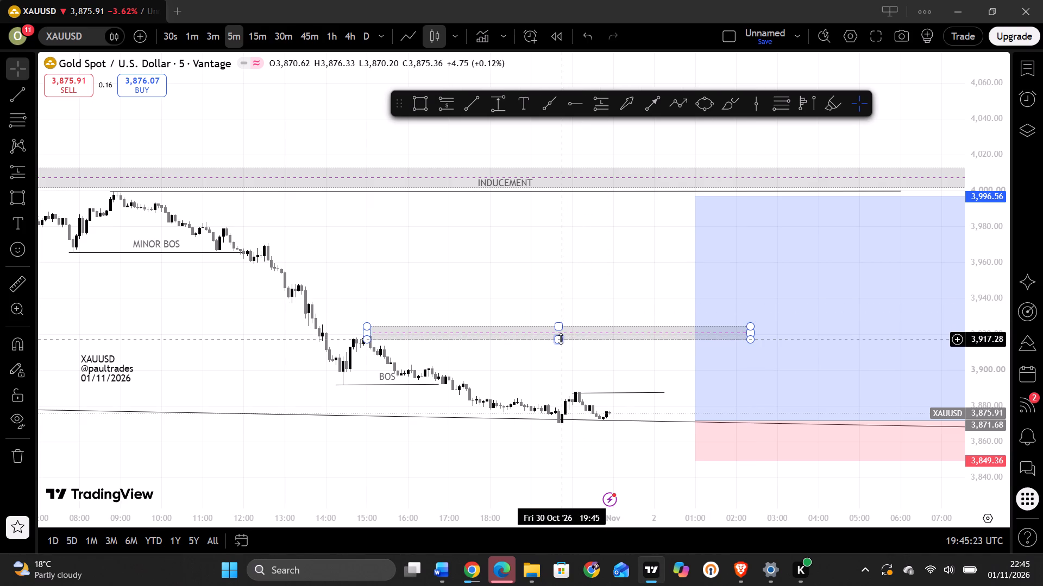
{"action": "left_click", "coordinate": [561, 339]}
{"action": "left_click", "coordinate": [551, 336]}
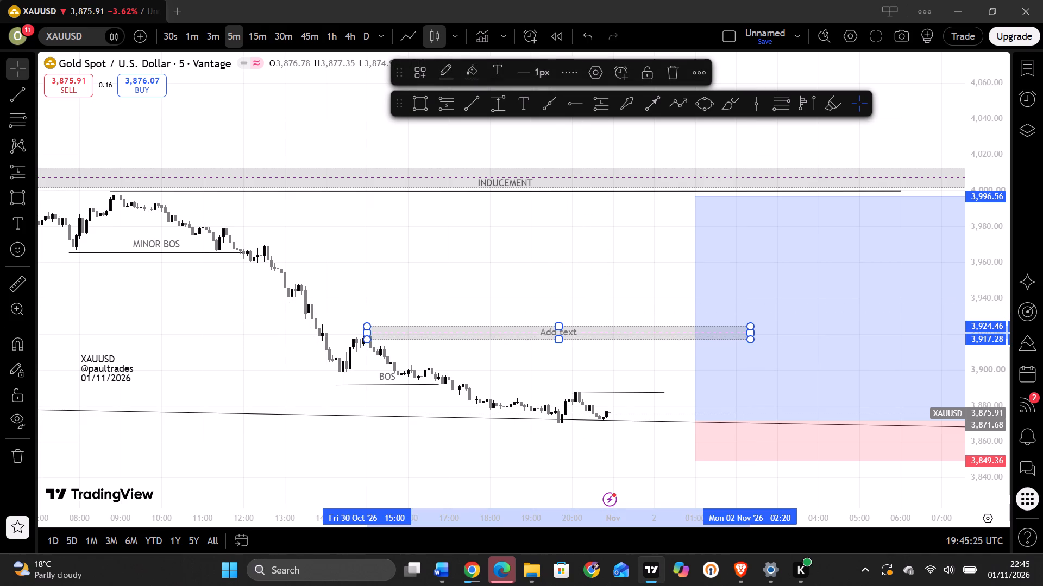
{"action": "type", "text": "SU"}
{"action": "type", "text": "PP"}
{"action": "type", "text": "LY Z"}
{"action": "type", "text": "ONE"}
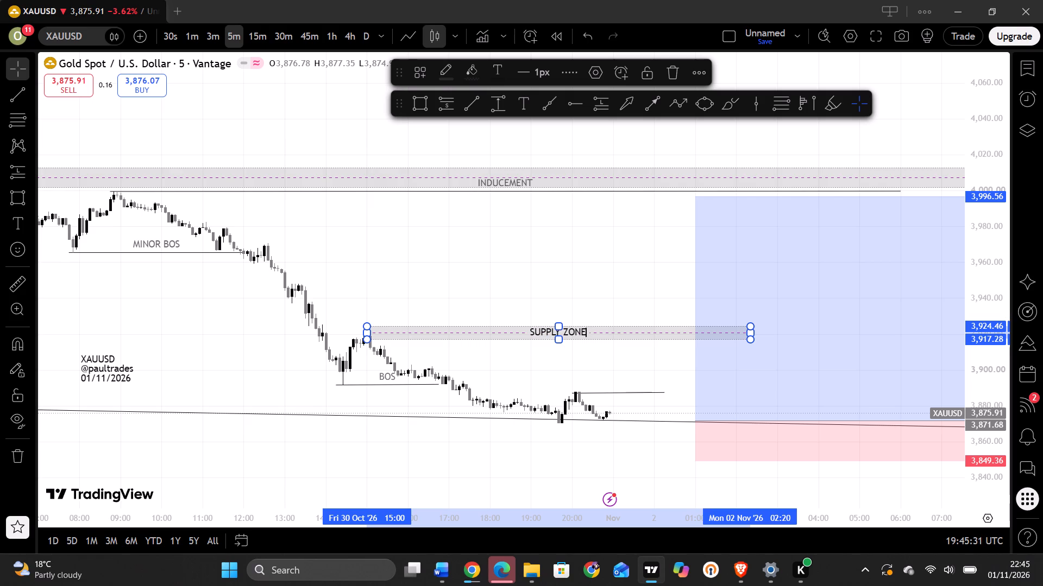
{"action": "left_click", "coordinate": [518, 261]}
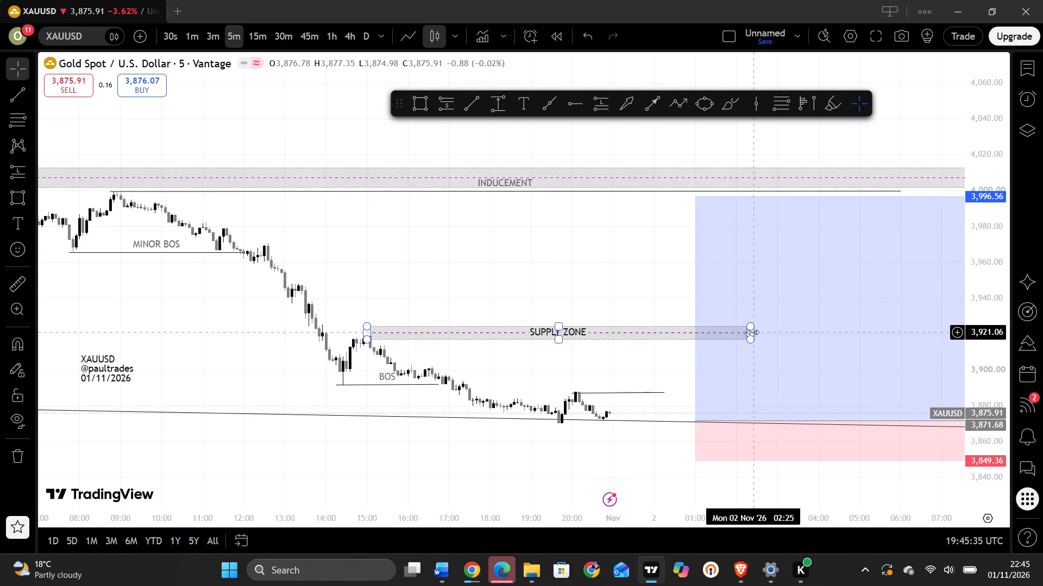
Shorten the supply zone rectangle so it ends at 2 Nov 00:25, before the long position.
{"action": "left_click_drag", "start_coordinate": [753, 332], "coordinate": [674, 344]}
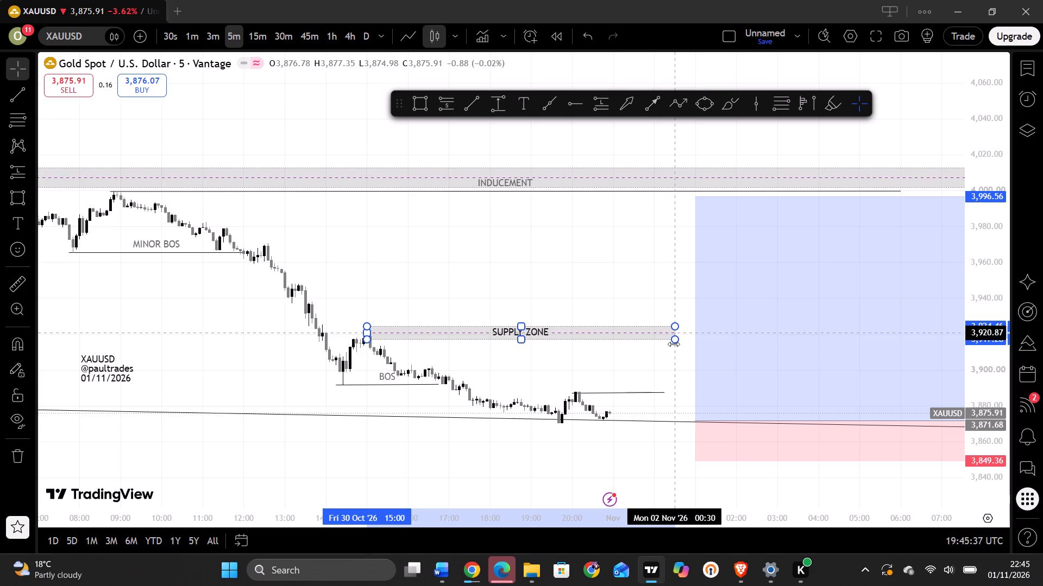
{"action": "left_click_drag", "start_coordinate": [674, 344], "coordinate": [670, 344]}
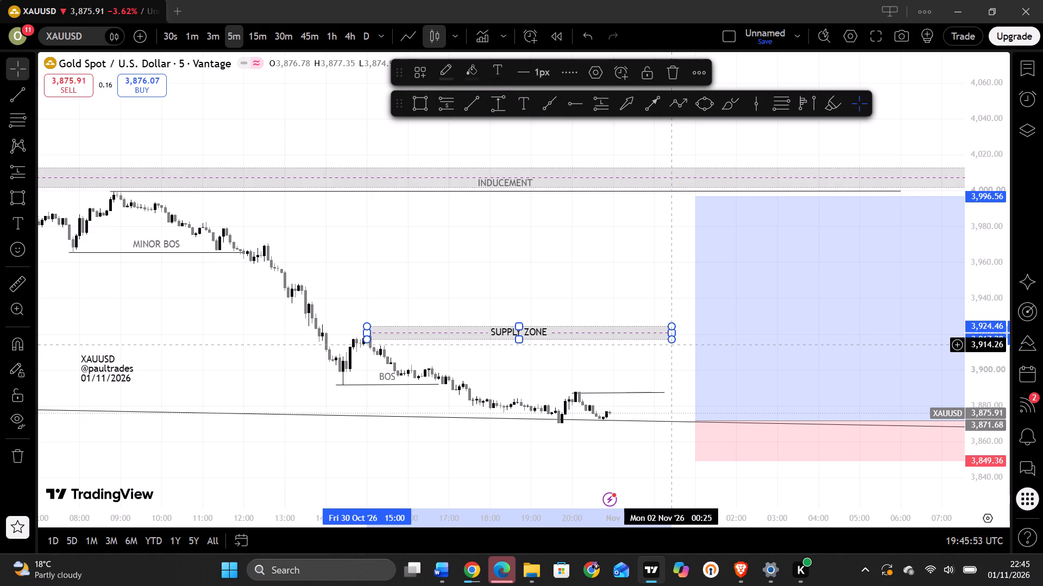
{"action": "left_click", "coordinate": [602, 295]}
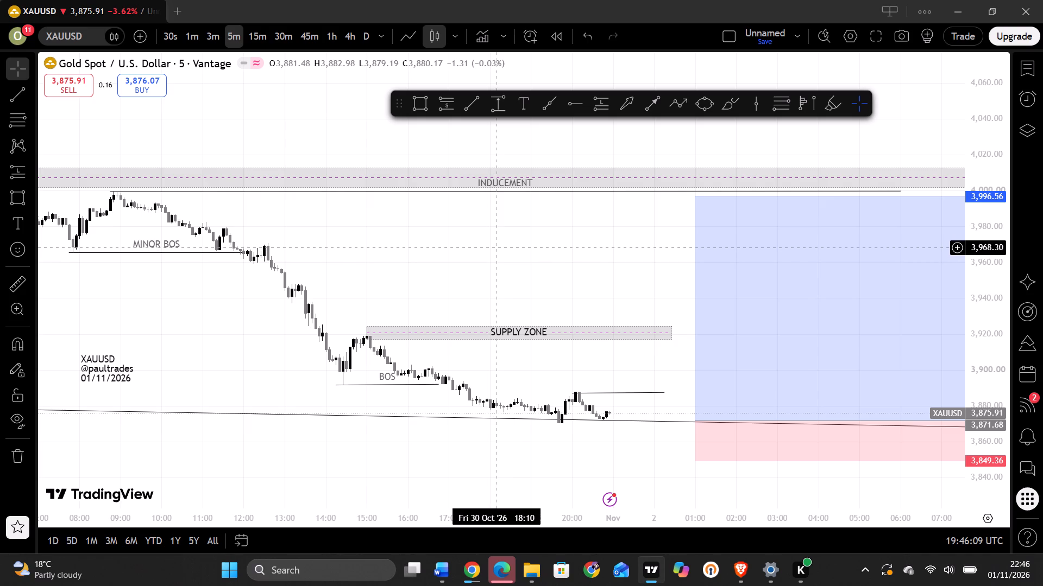
{"action": "left_click", "coordinate": [392, 260]}
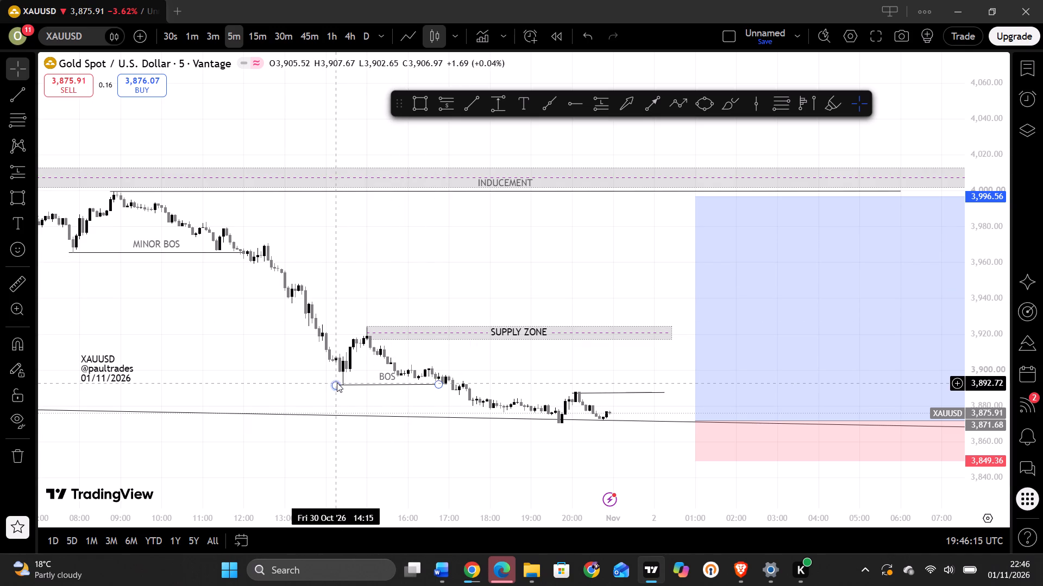
Move the start point of the BOS line to the swing low at 30 Oct 14:25, at about 3,892.
{"action": "left_click_drag", "start_coordinate": [337, 383], "coordinate": [344, 383]}
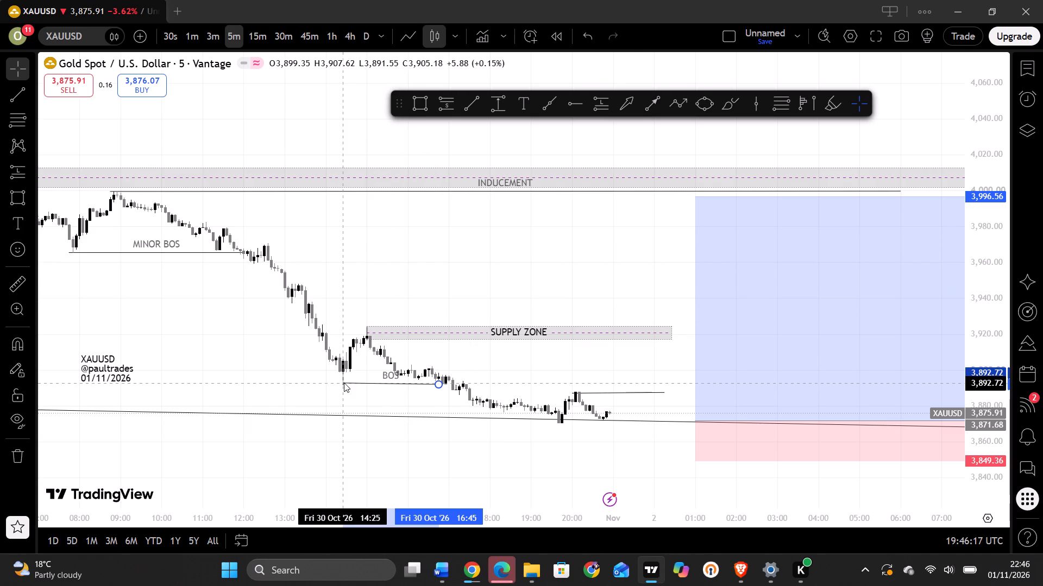
{"action": "left_click_drag", "start_coordinate": [344, 383], "coordinate": [343, 384]}
{"action": "left_click", "coordinate": [265, 375]}
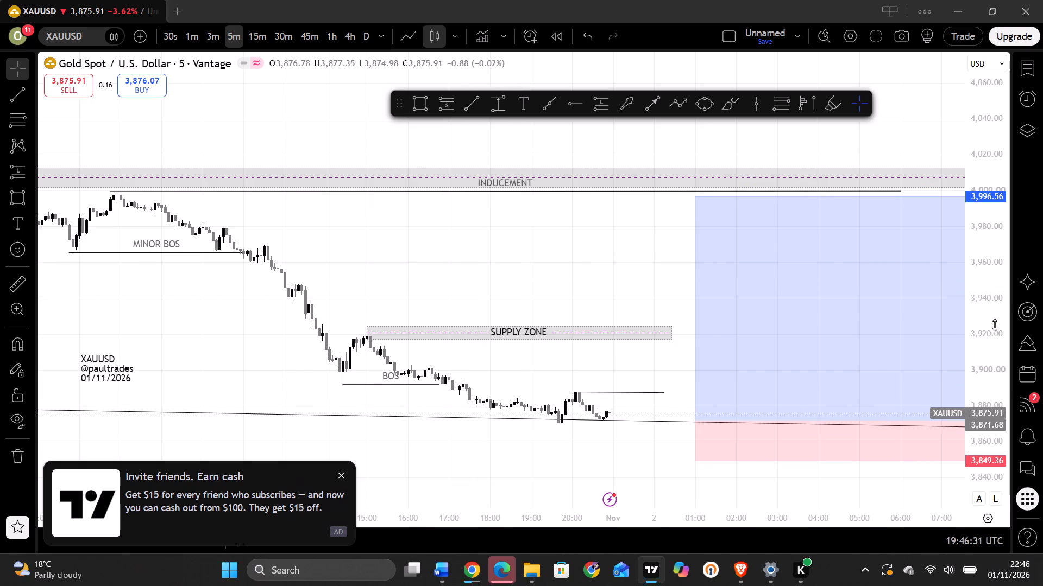
Delete the long position that starts at 2 Nov 01:00.
{"action": "left_click_drag", "start_coordinate": [995, 324], "coordinate": [965, 170]}
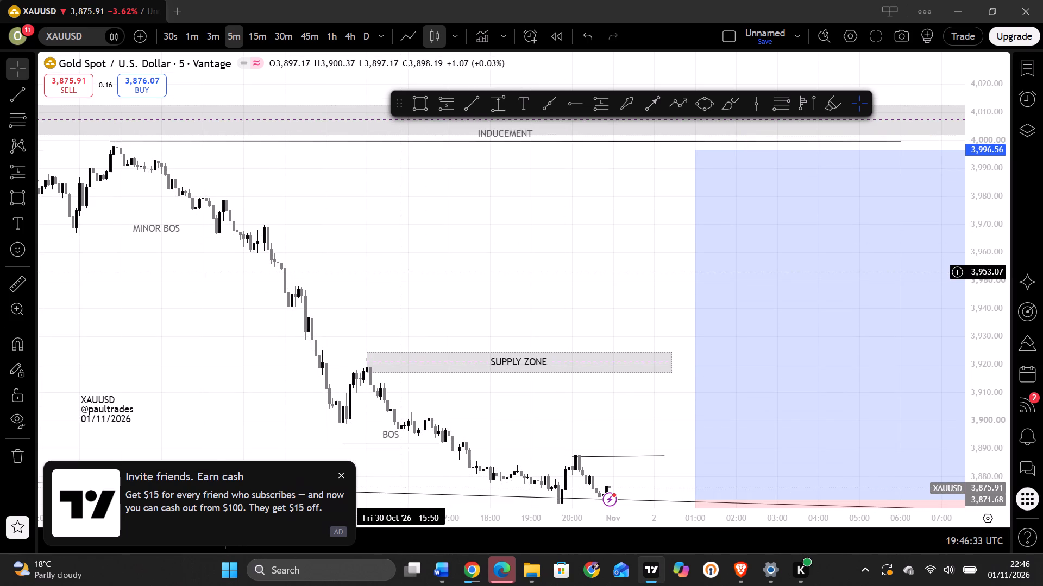
{"action": "left_click_drag", "start_coordinate": [403, 272], "coordinate": [288, 150]}
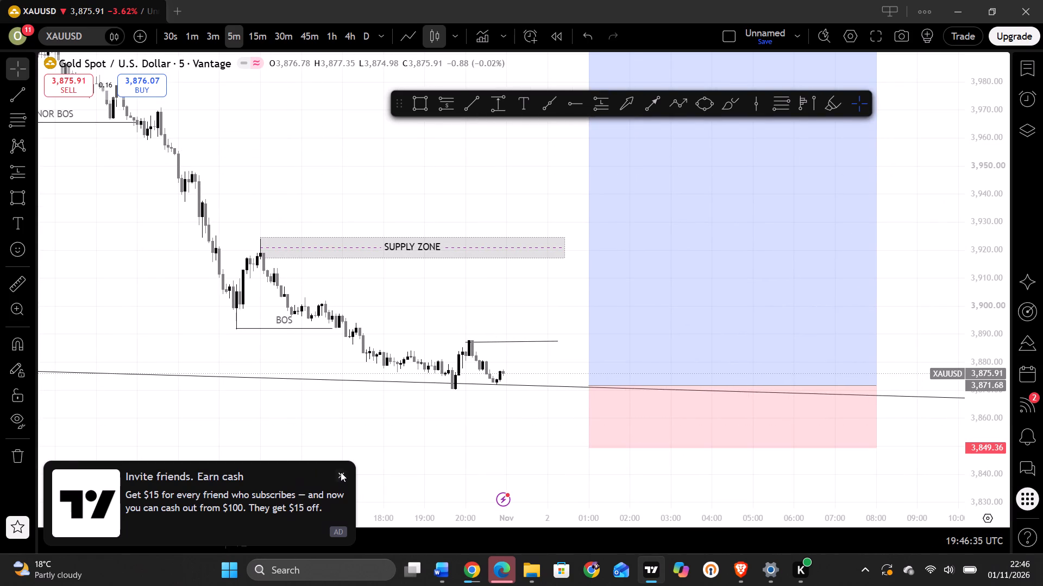
{"action": "left_click", "coordinate": [340, 472]}
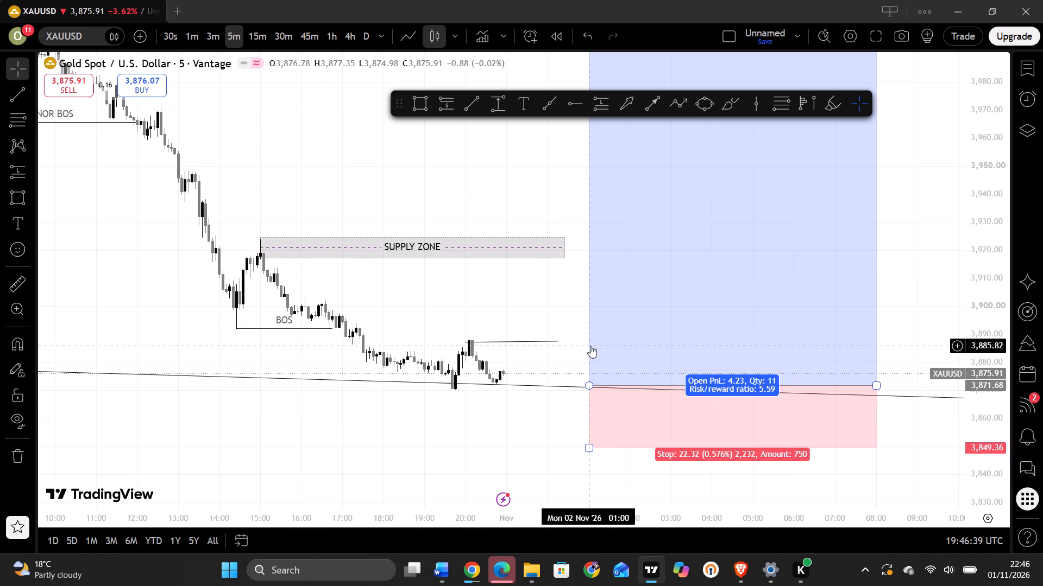
{"action": "left_click", "coordinate": [612, 364]}
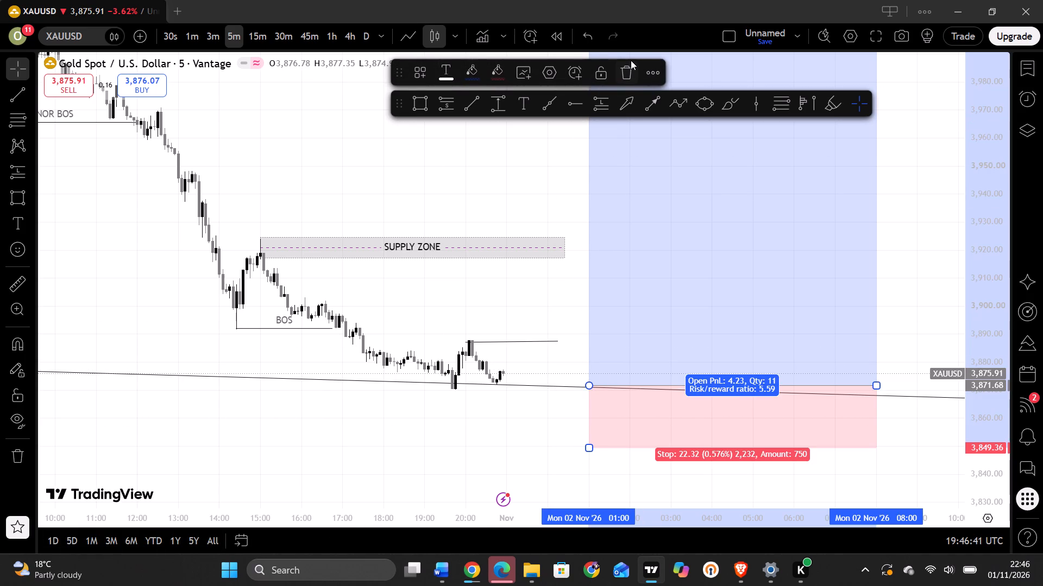
{"action": "left_click", "coordinate": [631, 60]}
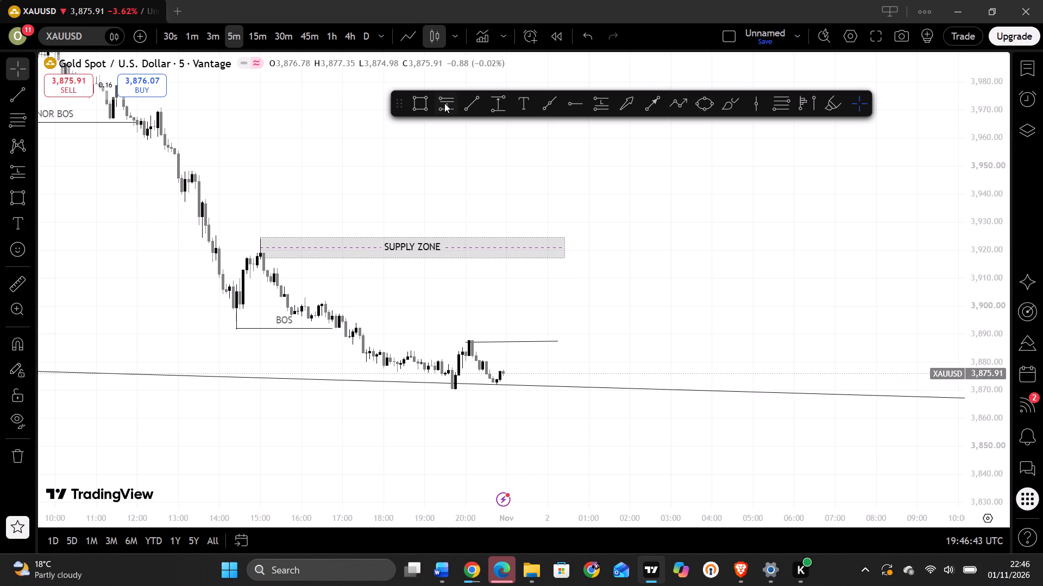
Place a short position with entry at about 3,921 in the supply zone, target at about 3,870.6 and stop at about 3,929.4.
{"action": "left_click", "coordinate": [444, 103]}
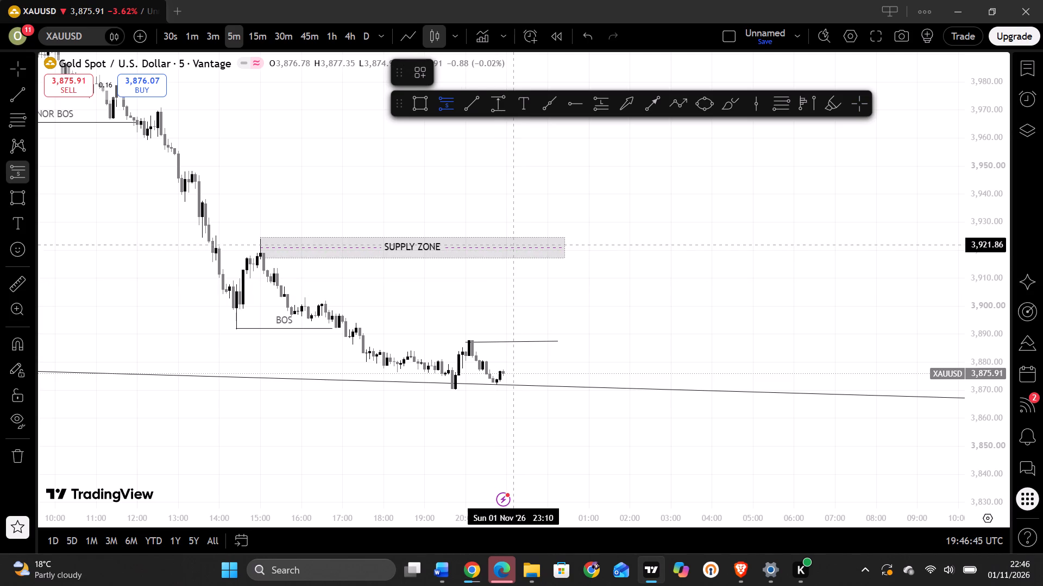
{"action": "left_click", "coordinate": [523, 247]}
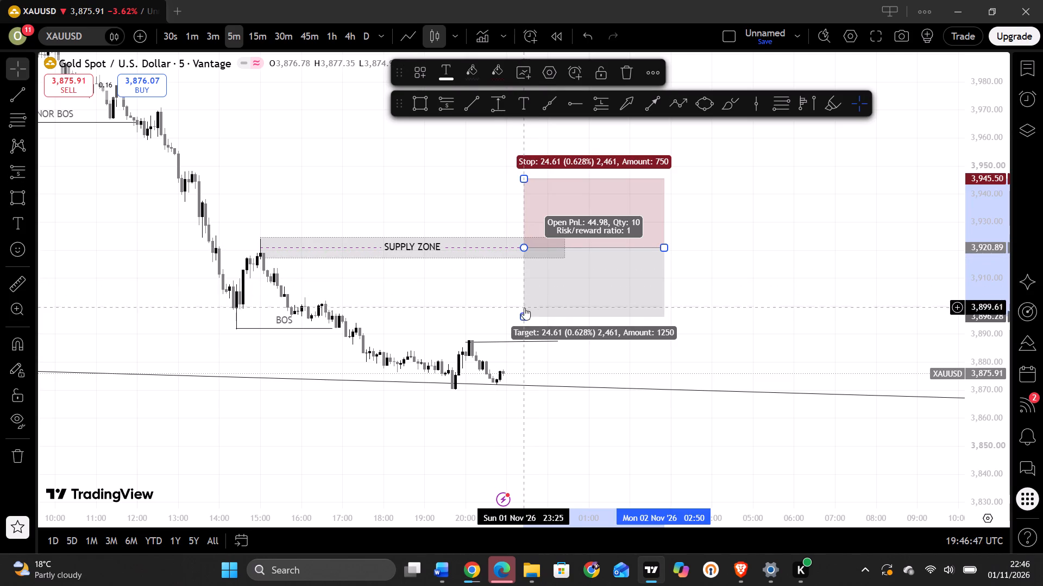
{"action": "left_click_drag", "start_coordinate": [523, 315], "coordinate": [525, 385]}
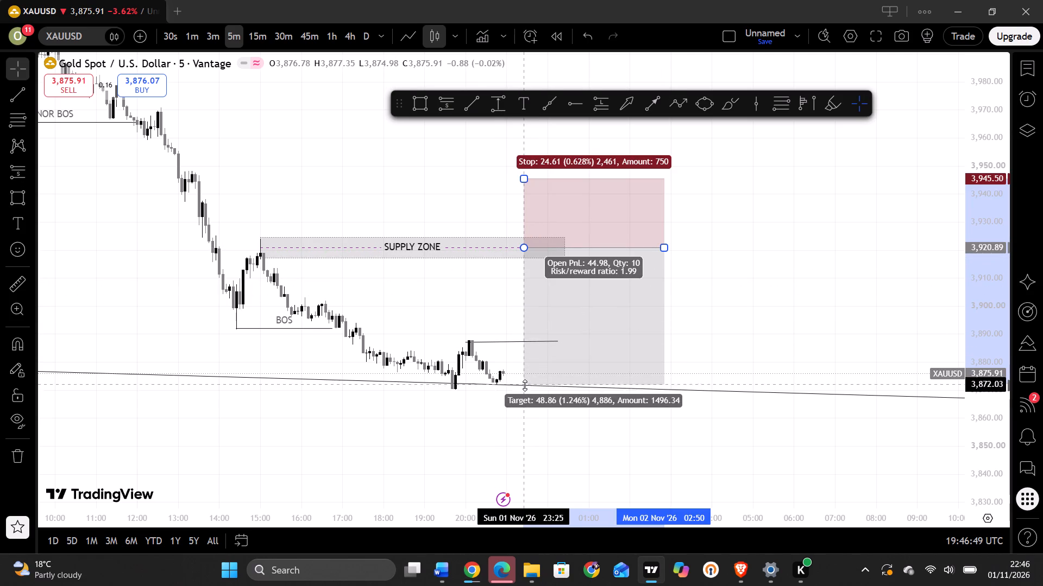
{"action": "left_click_drag", "start_coordinate": [525, 385], "coordinate": [526, 388]}
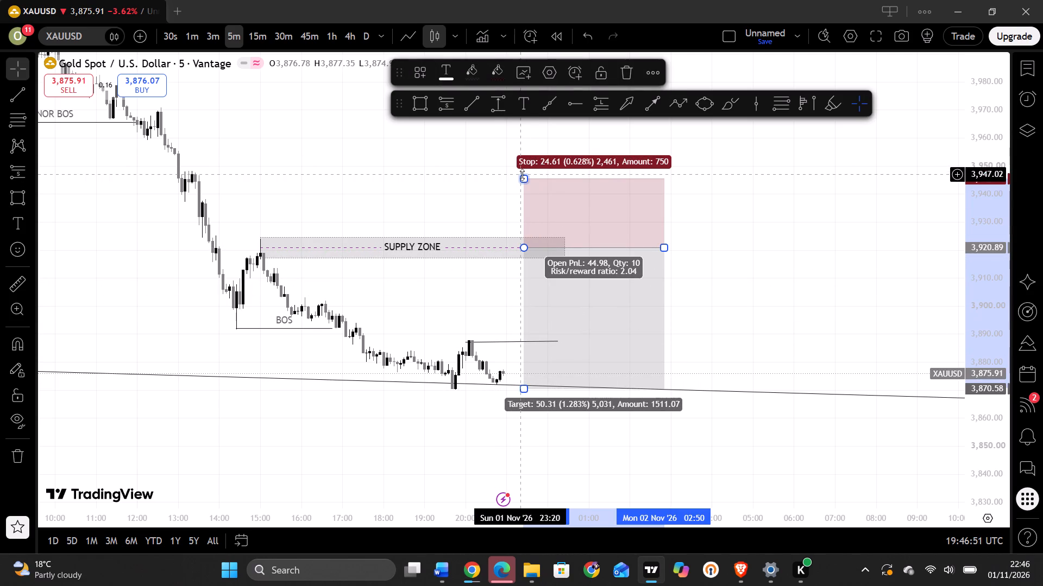
{"action": "left_click_drag", "start_coordinate": [523, 176], "coordinate": [523, 188]}
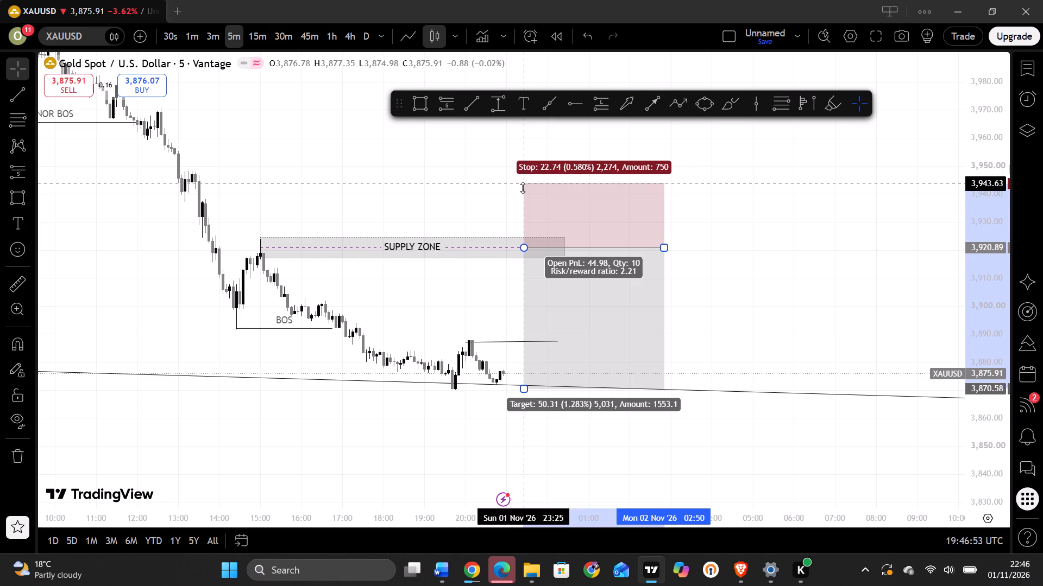
{"action": "left_click_drag", "start_coordinate": [523, 188], "coordinate": [532, 224]}
Narrow the short position so it ends at about 01:40 on 2 Nov.
{"action": "left_click_drag", "start_coordinate": [665, 245], "coordinate": [606, 247]}
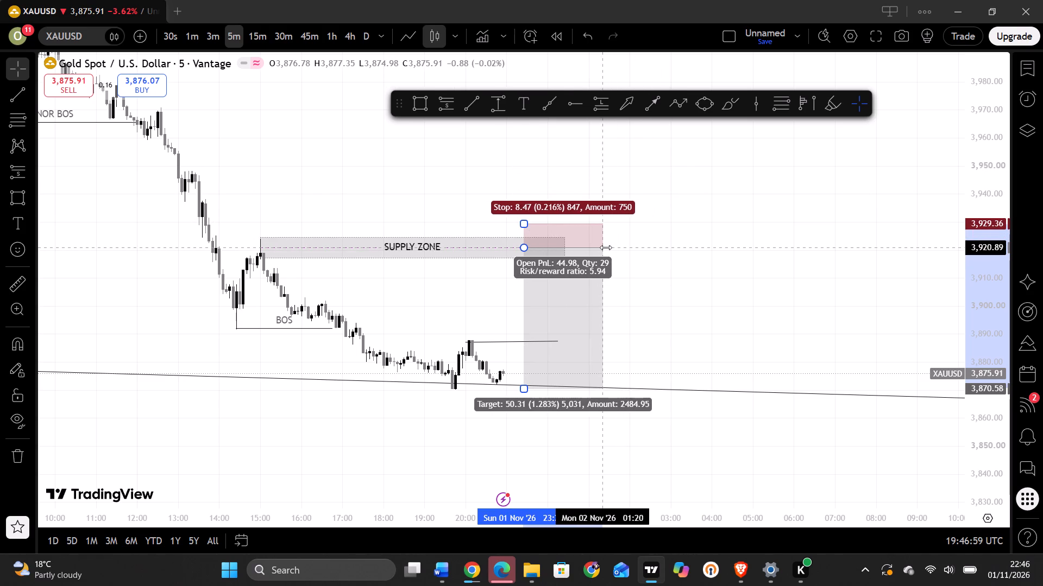
{"action": "left_click_drag", "start_coordinate": [606, 247], "coordinate": [615, 247]}
{"action": "left_click", "coordinate": [701, 270]}
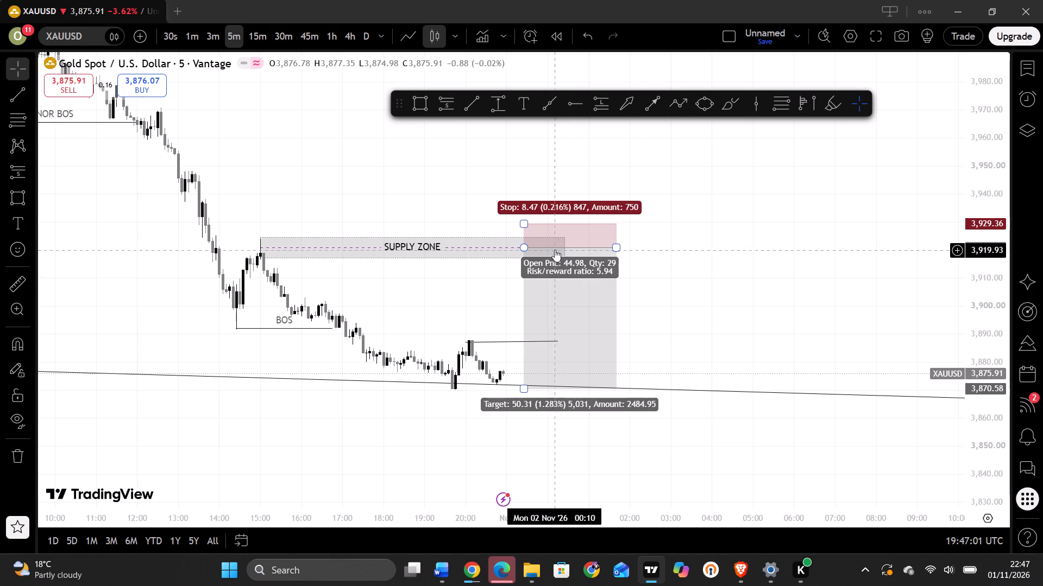
Move the short position later in time so it starts near the supply zone's end, at about 2 Nov 00:10, with entry 3,920.65.
{"action": "left_click_drag", "start_coordinate": [563, 279], "coordinate": [582, 282]}
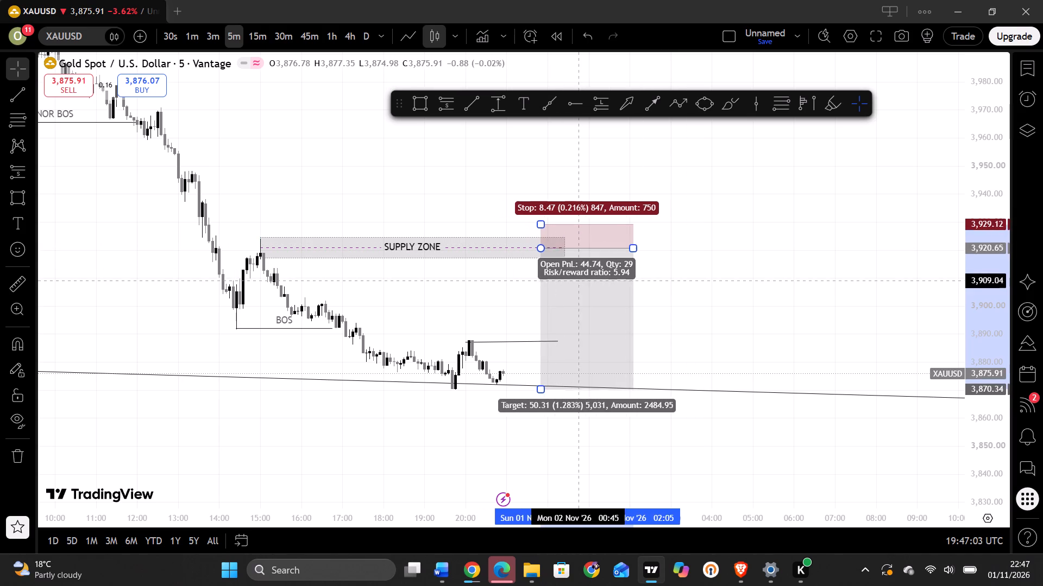
{"action": "left_click_drag", "start_coordinate": [582, 282], "coordinate": [591, 281]}
{"action": "left_click", "coordinate": [742, 316]}
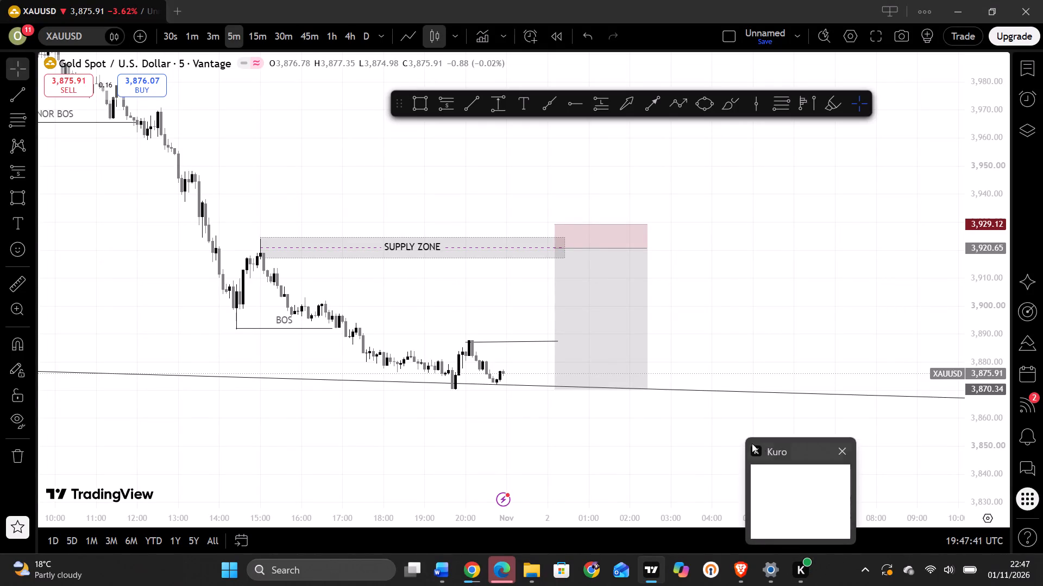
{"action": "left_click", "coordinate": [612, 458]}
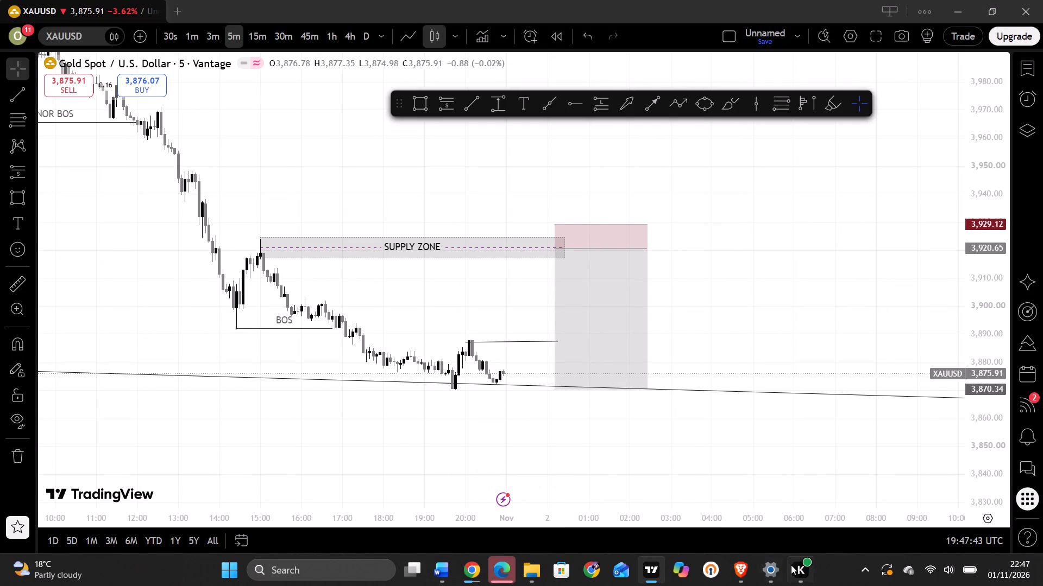
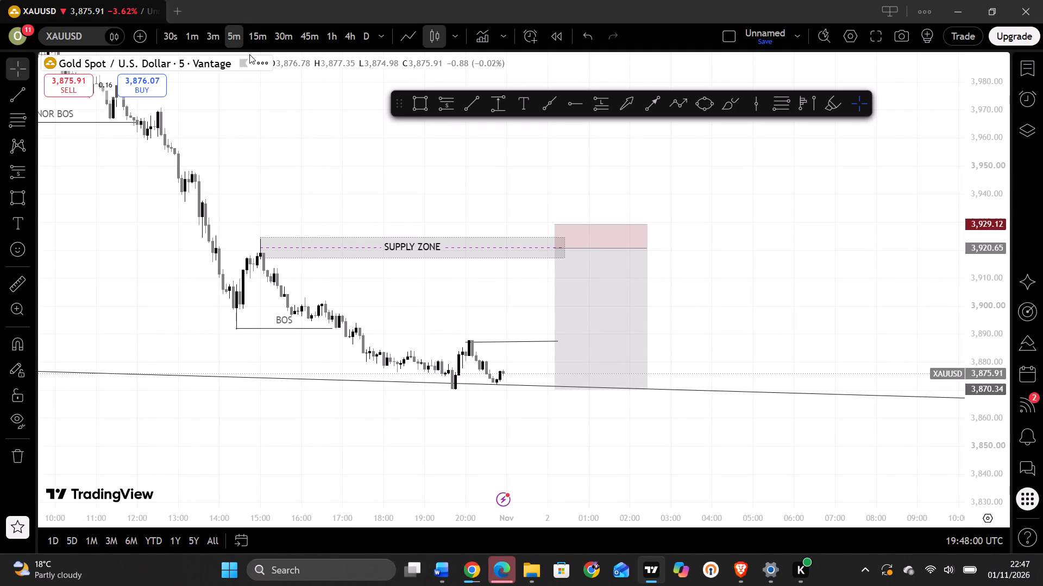
Move the XAUUSD text note dated 01/11/2026 beneath the supply zone, near 20:00 on 30 Oct at about 3,911.90.
{"action": "left_click", "coordinate": [356, 277]}
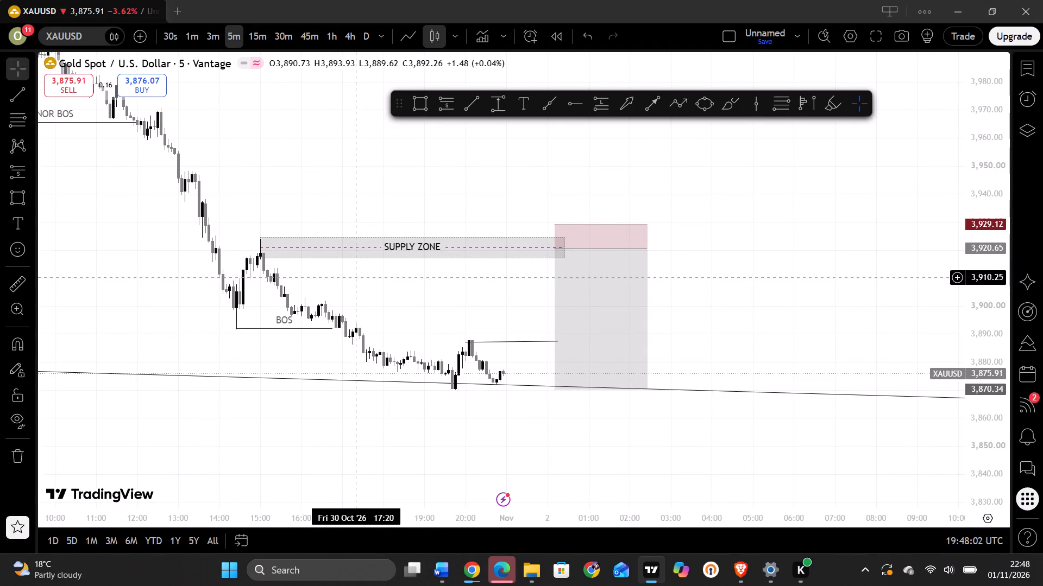
{"action": "left_click_drag", "start_coordinate": [142, 252], "coordinate": [563, 285]}
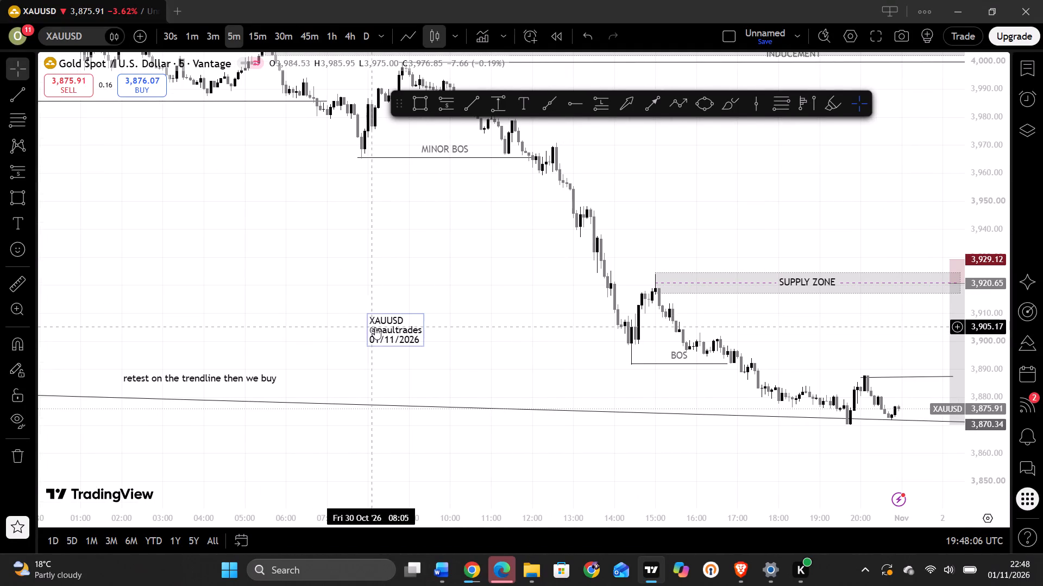
{"action": "left_click_drag", "start_coordinate": [380, 327], "coordinate": [753, 328]}
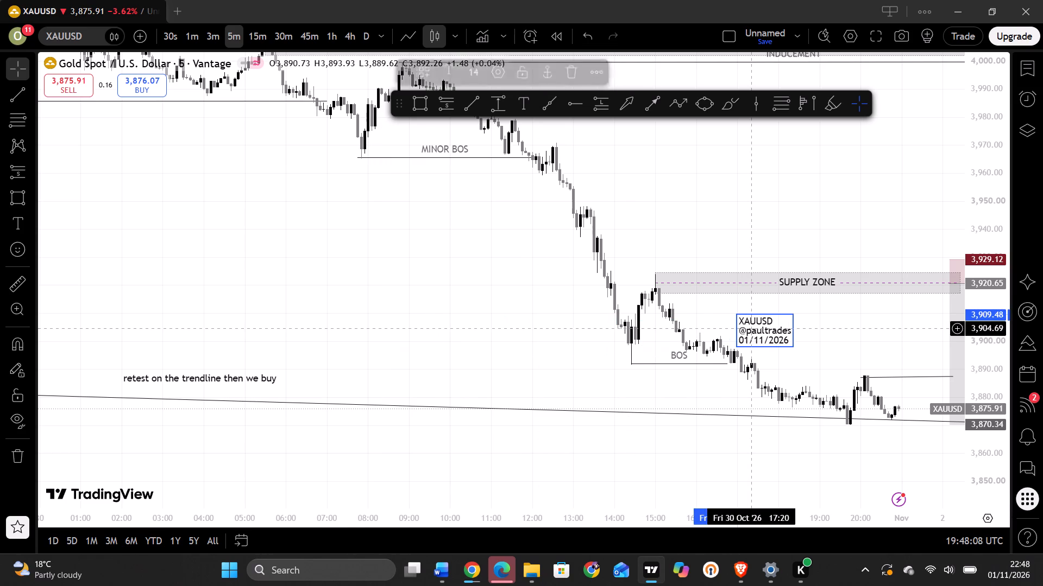
{"action": "left_click_drag", "start_coordinate": [646, 382], "coordinate": [296, 342]}
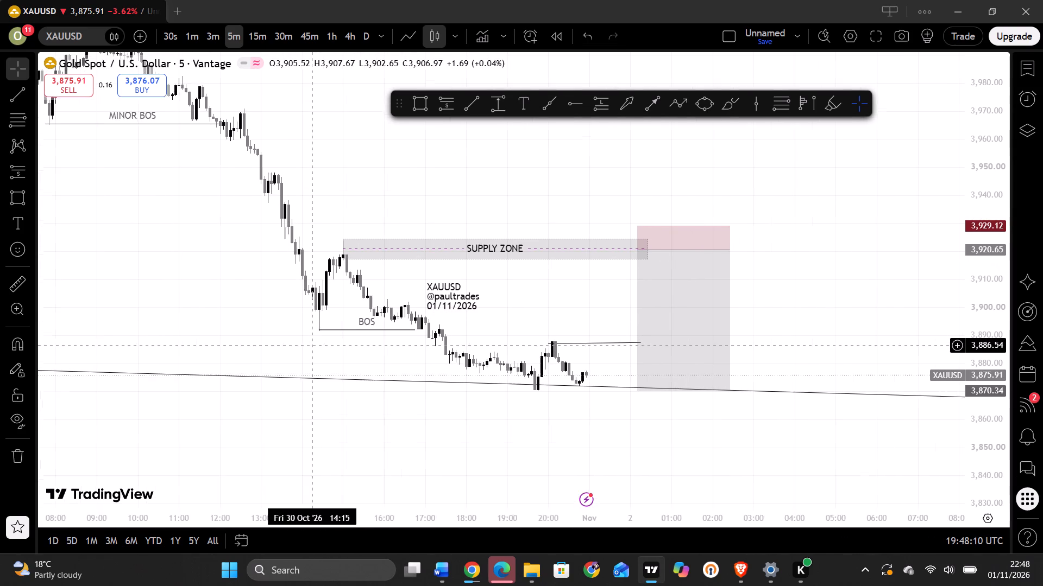
{"action": "left_click_drag", "start_coordinate": [296, 342], "coordinate": [266, 340]}
{"action": "left_click_drag", "start_coordinate": [389, 288], "coordinate": [499, 281]}
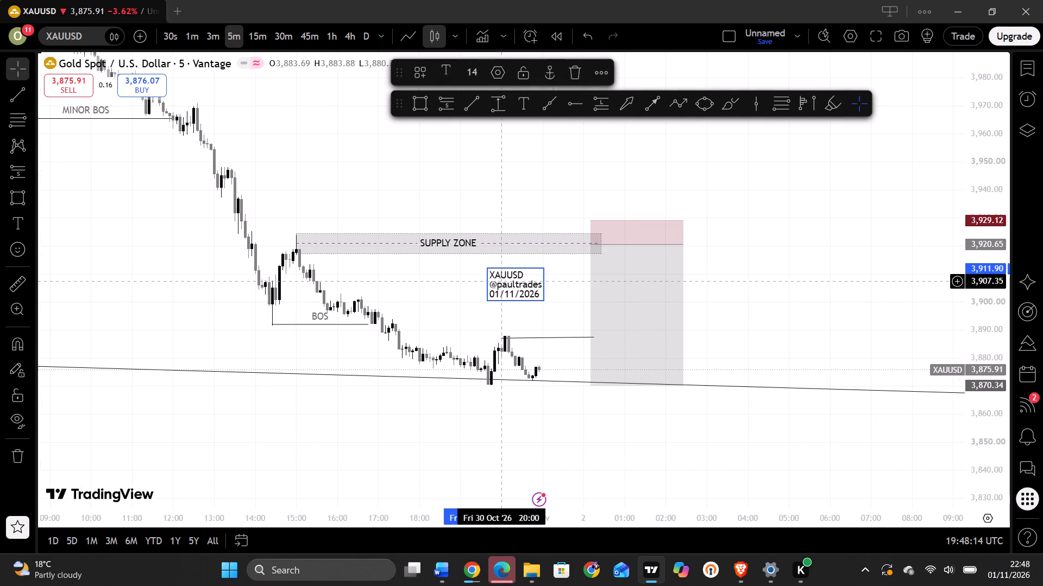
{"action": "left_click", "coordinate": [713, 267]}
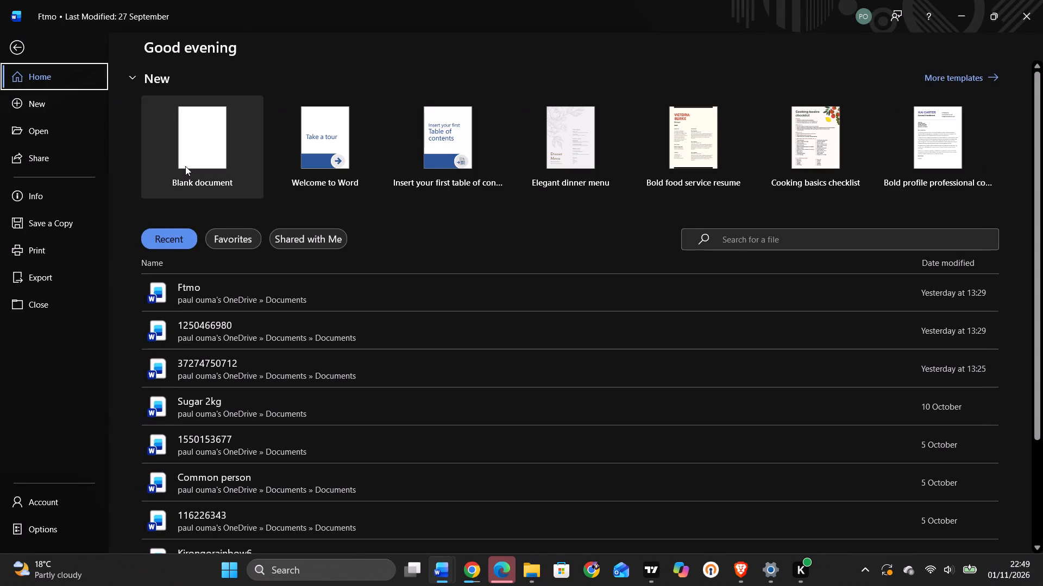
{"action": "left_click", "coordinate": [185, 166]}
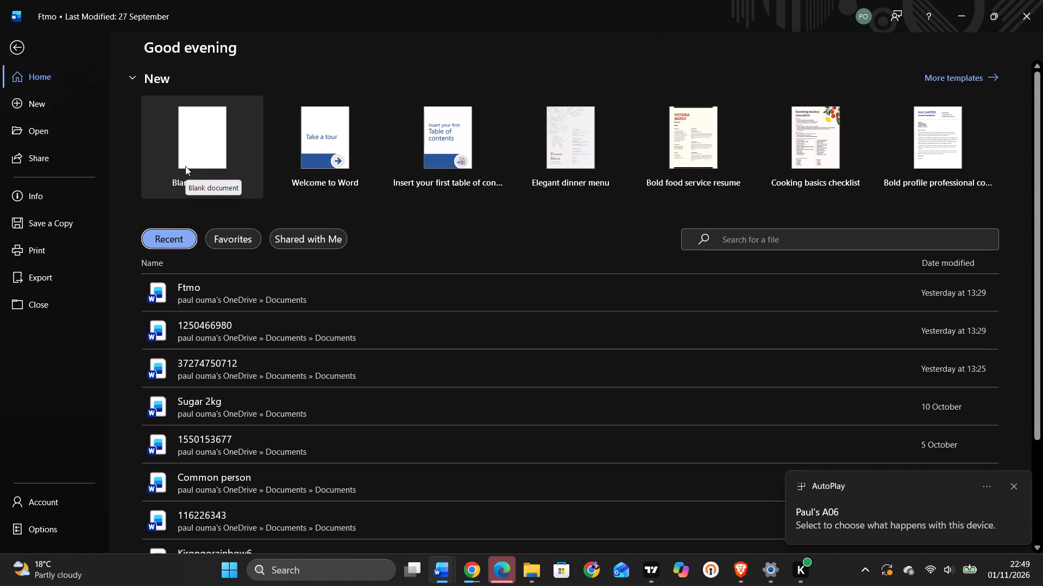
{"action": "left_click", "coordinate": [207, 107]}
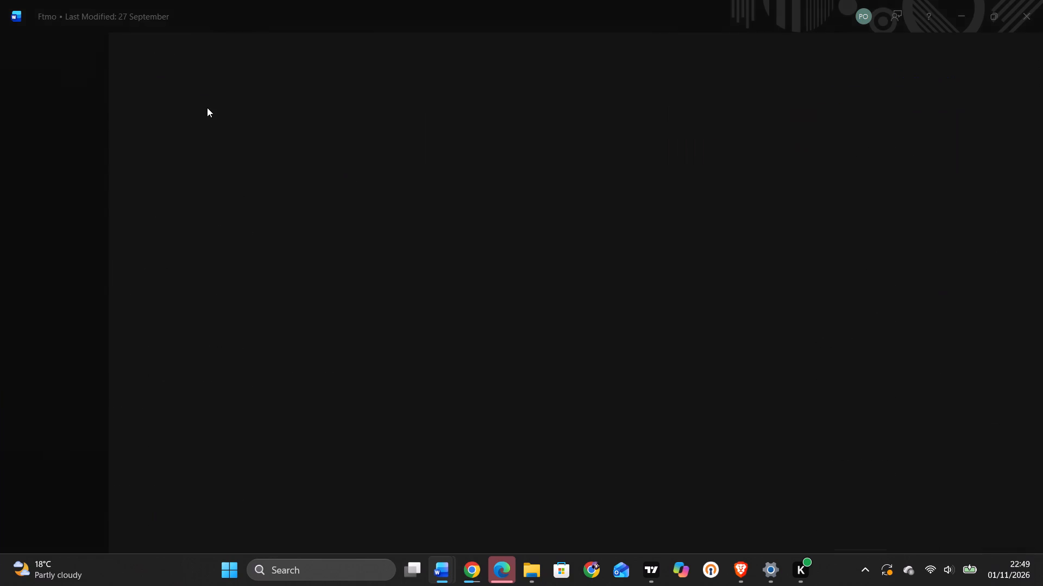
{"action": "left_click", "coordinate": [318, 199]}
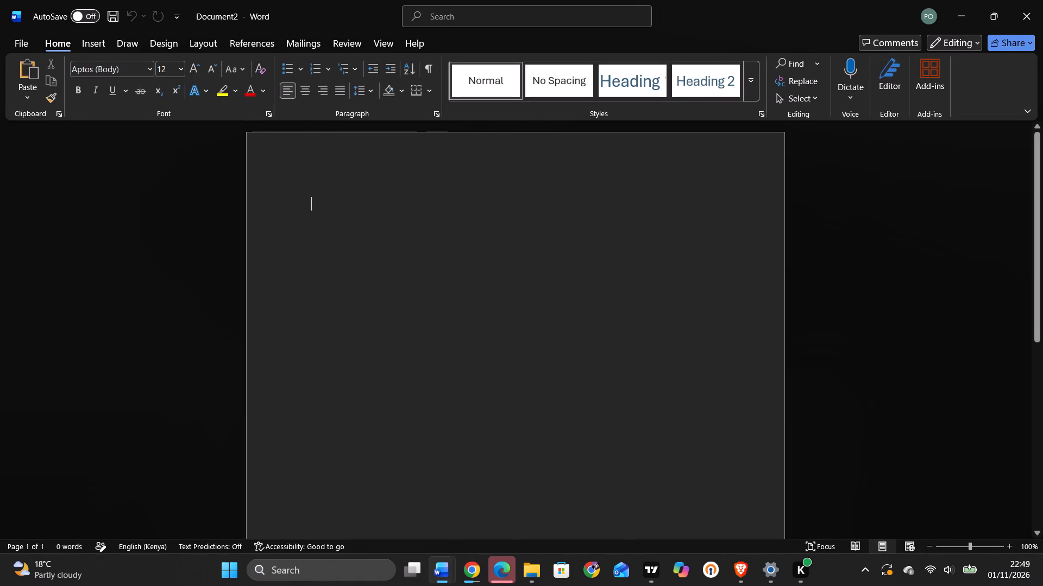